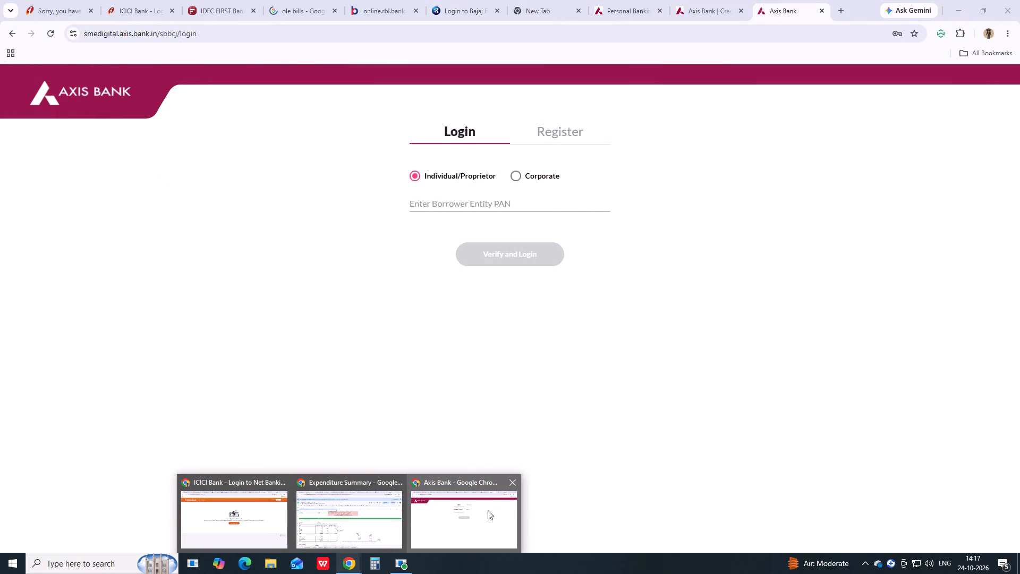
# Close the Axis Bank login window and switch to the Expenditure Summary spreadsheet.
pyautogui.click(513, 486)
pyautogui.click(437, 511)
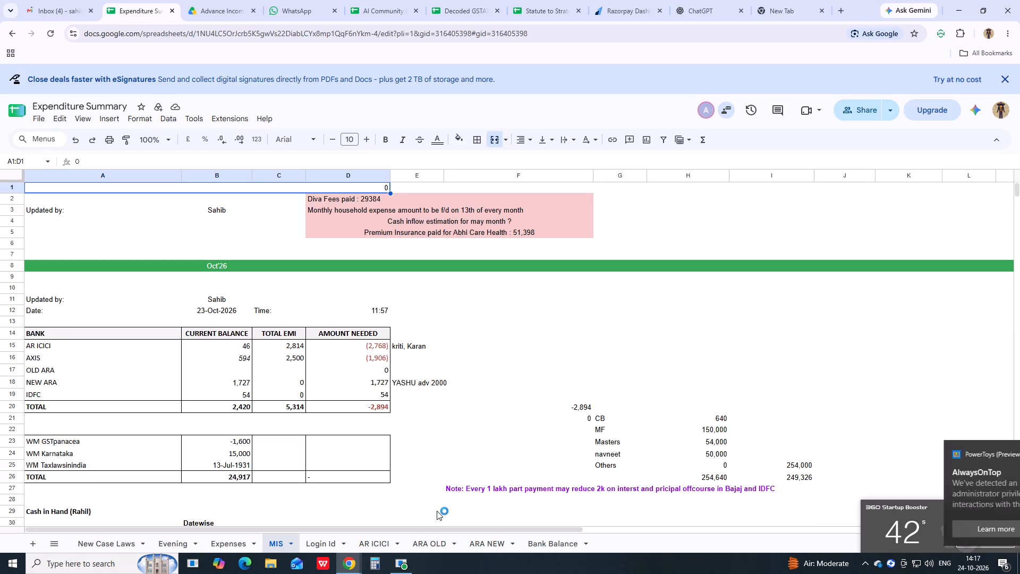
# Review the Oct'26 bank table on the MIS sheet, going through the account rows down to TOTAL and back to NEW ARA.
pyautogui.press('Down')
pyautogui.press('Down')
pyautogui.press('Down')
pyautogui.press('Down')
pyautogui.press('Down')
pyautogui.press('Down')
pyautogui.press('Down')
pyautogui.press('Down')
pyautogui.press('Down')
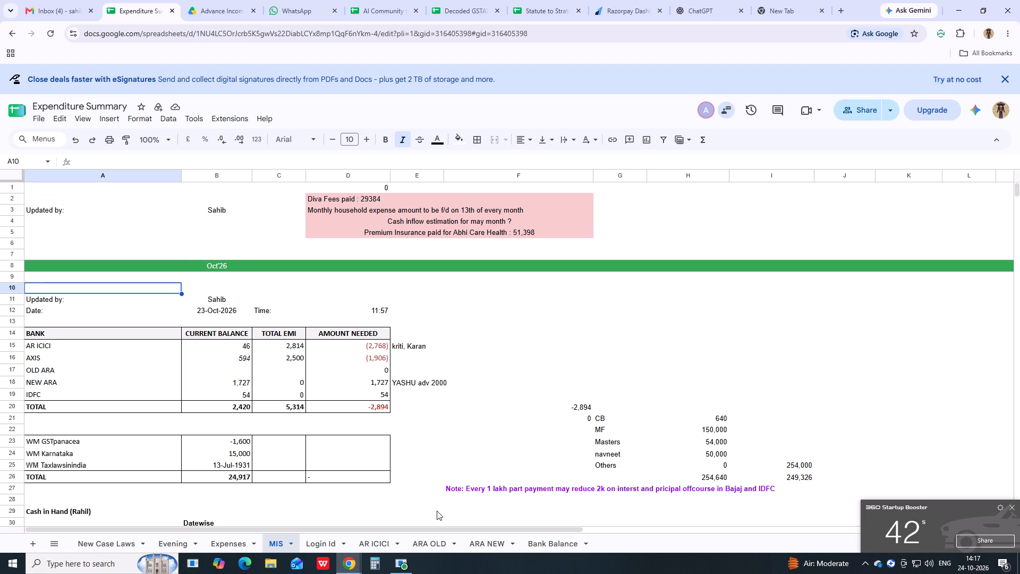
pyautogui.press('Down')
pyautogui.press('Down')
pyautogui.press('Down')
pyautogui.press('Down')
pyautogui.press('Down')
pyautogui.press('Down')
pyautogui.press('Down')
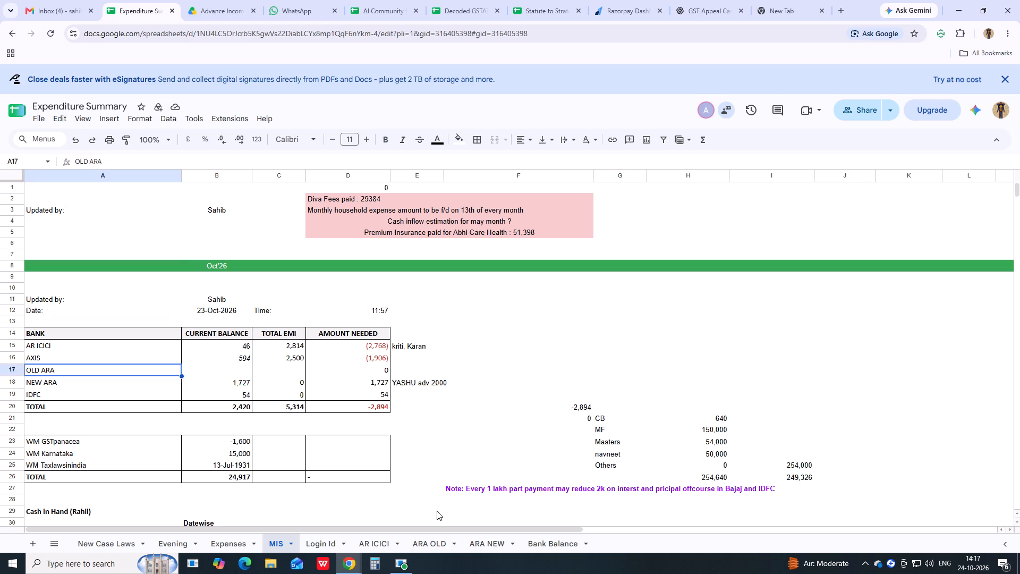
pyautogui.press('Down')
pyautogui.press('Down')
pyautogui.press('Down')
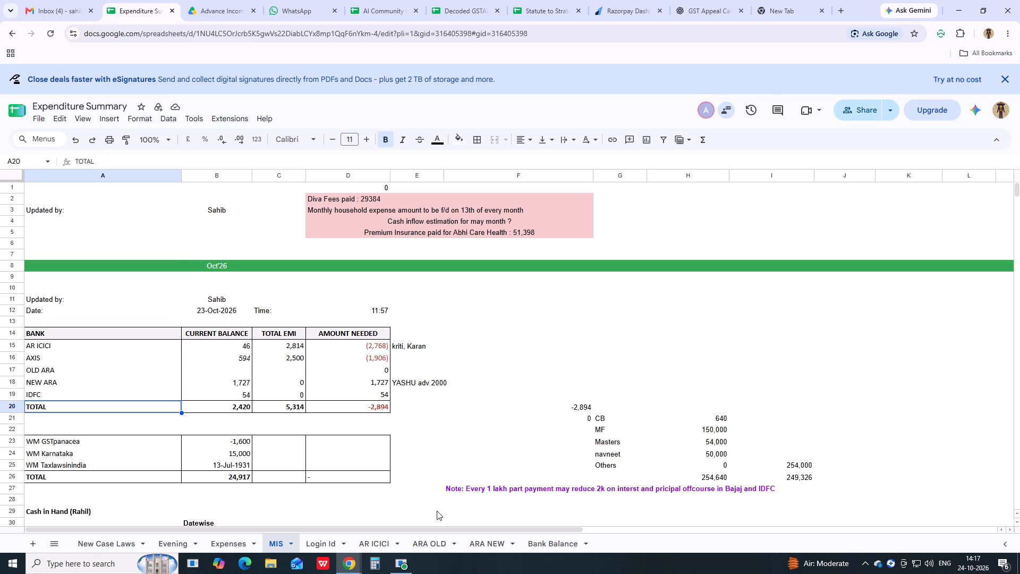
pyautogui.press('Up')
pyautogui.press('Up')
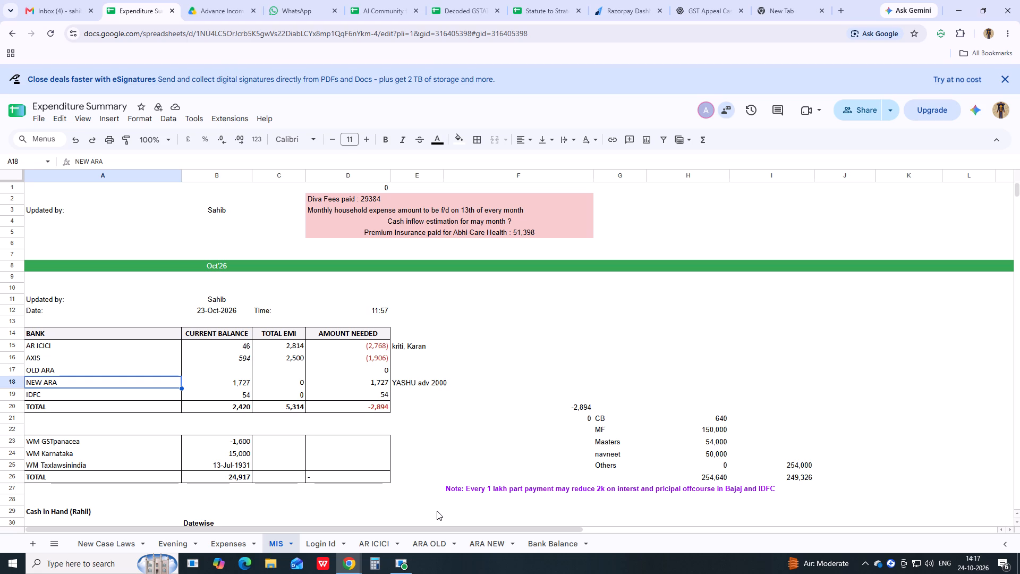
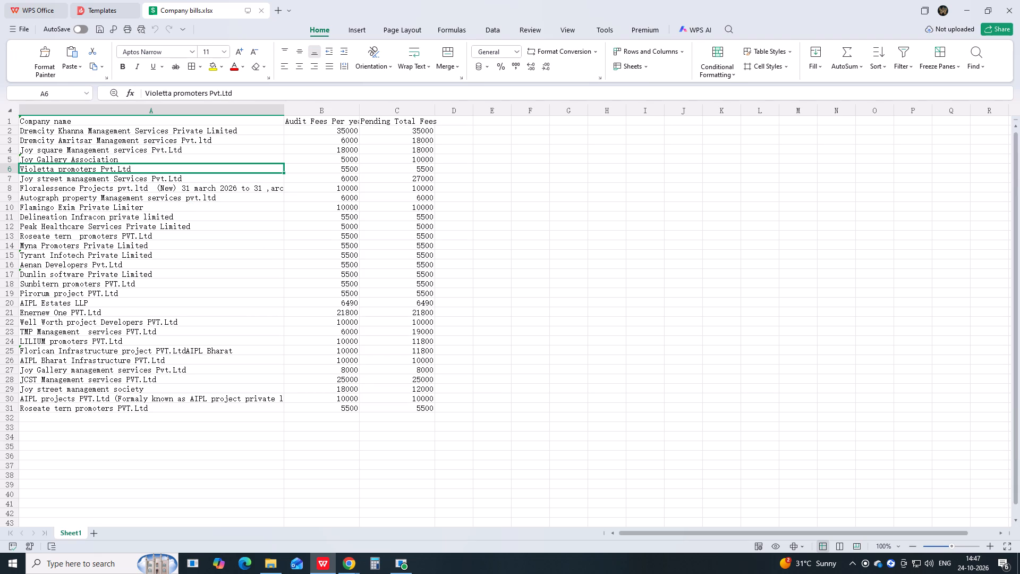
# In B32, below the last company, total the audit fees per year with the formula =Sum(B2:B31).
pyautogui.click(278, 350)
pyautogui.press('Down')
pyautogui.press('Down')
pyautogui.press('Down')
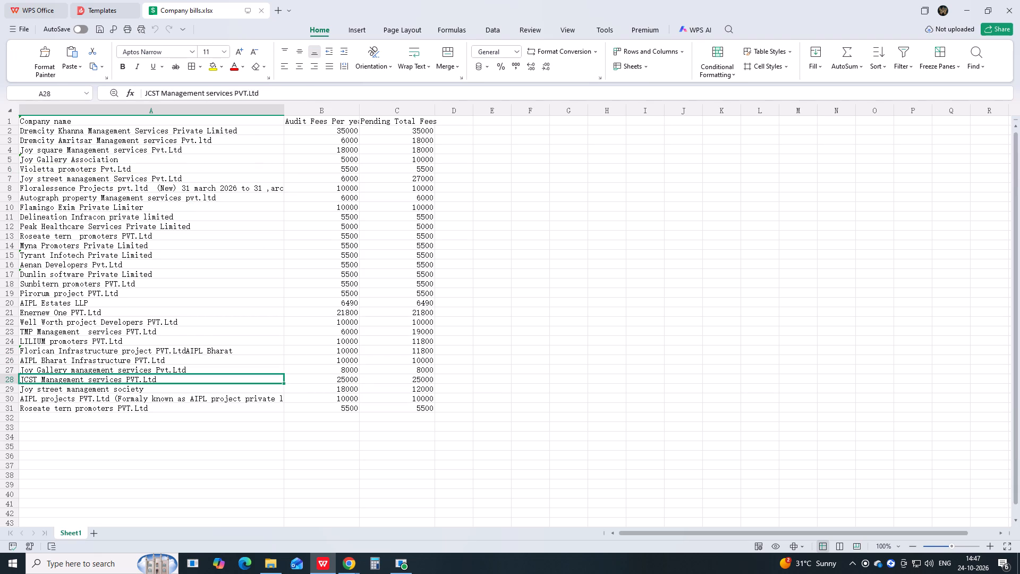
pyautogui.press('Down')
pyautogui.press('Down')
pyautogui.press('Down')
pyautogui.press('Down')
pyautogui.press('Right')
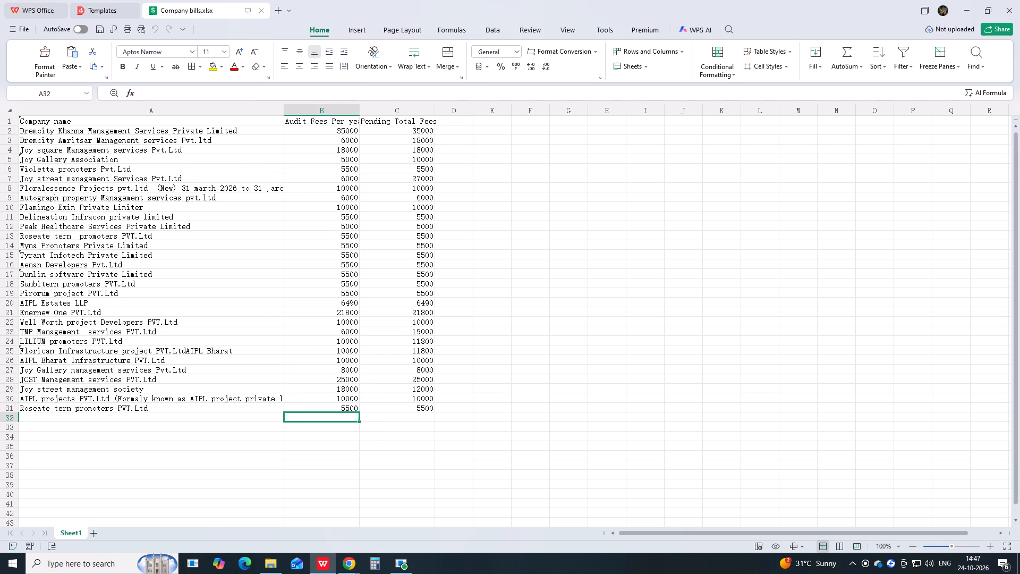
pyautogui.write('Sum(')
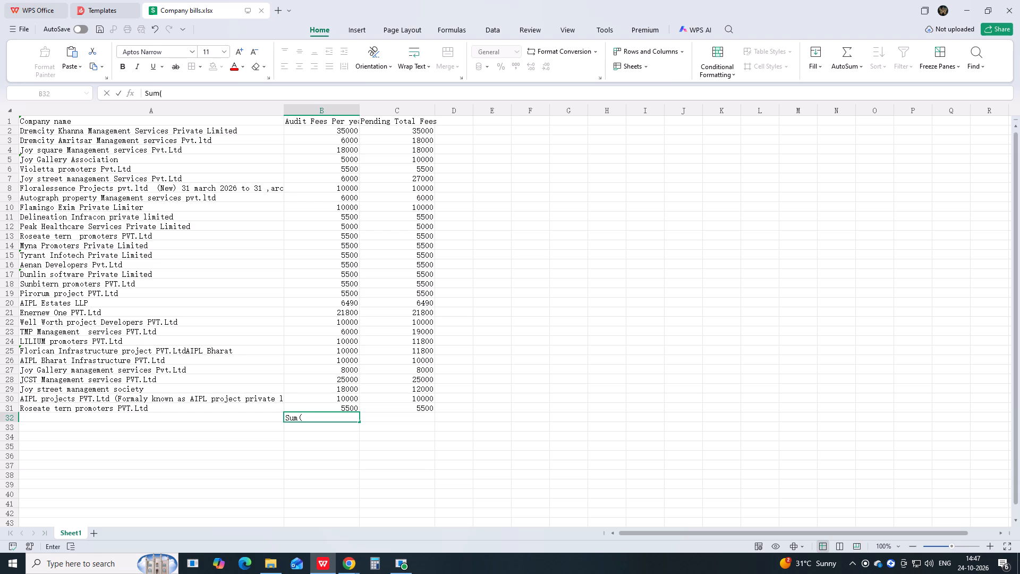
pyautogui.press('BackSpace')
pyautogui.press('BackSpace')
pyautogui.press('BackSpace')
pyautogui.press('BackSpace')
pyautogui.press('BackSpace')
pyautogui.write('=Sum')
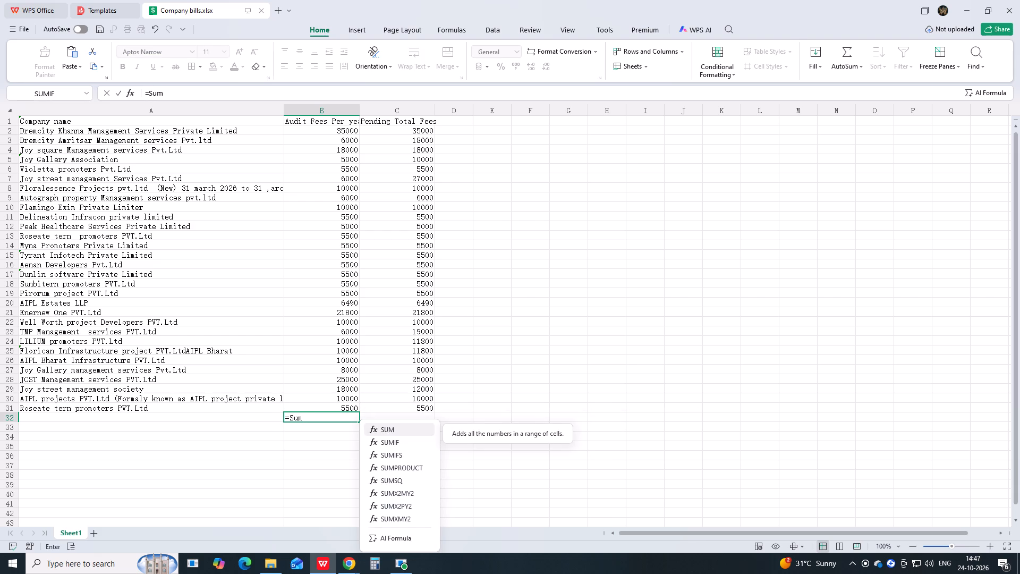
pyautogui.hotkey('shift', '(')
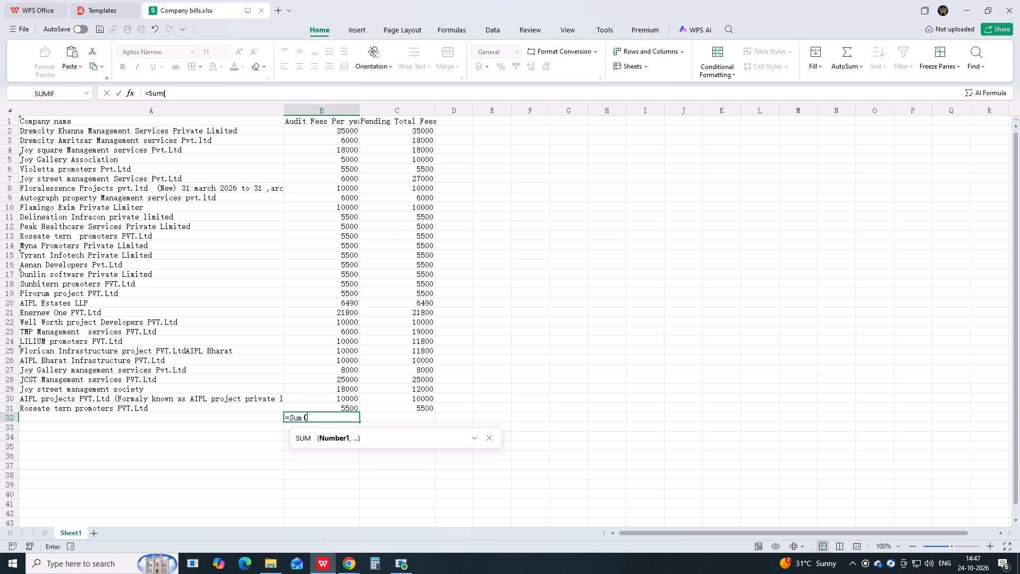
pyautogui.moveTo(351, 131); pyautogui.dragTo(326, 397)
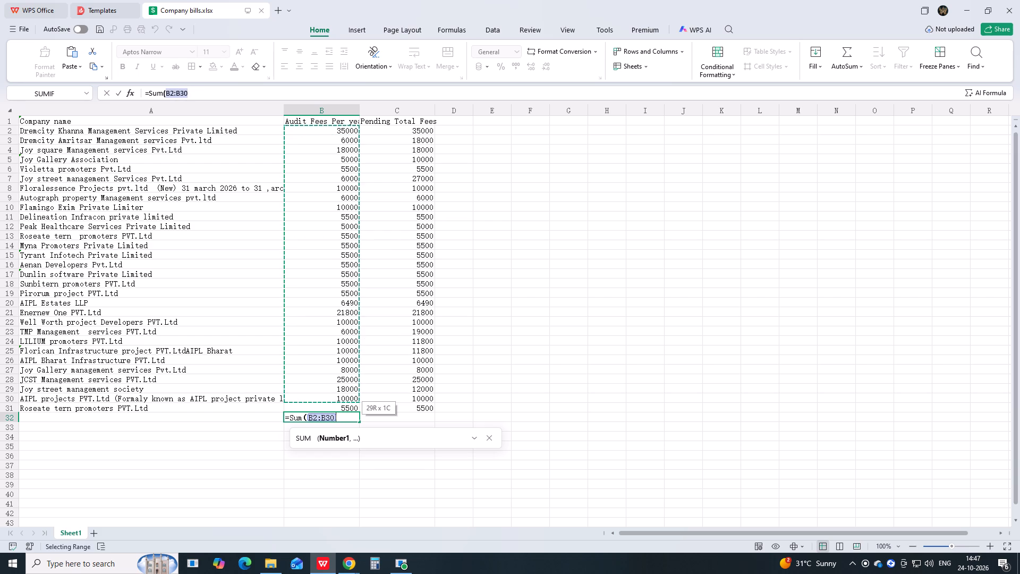
pyautogui.moveTo(326, 397); pyautogui.dragTo(326, 405)
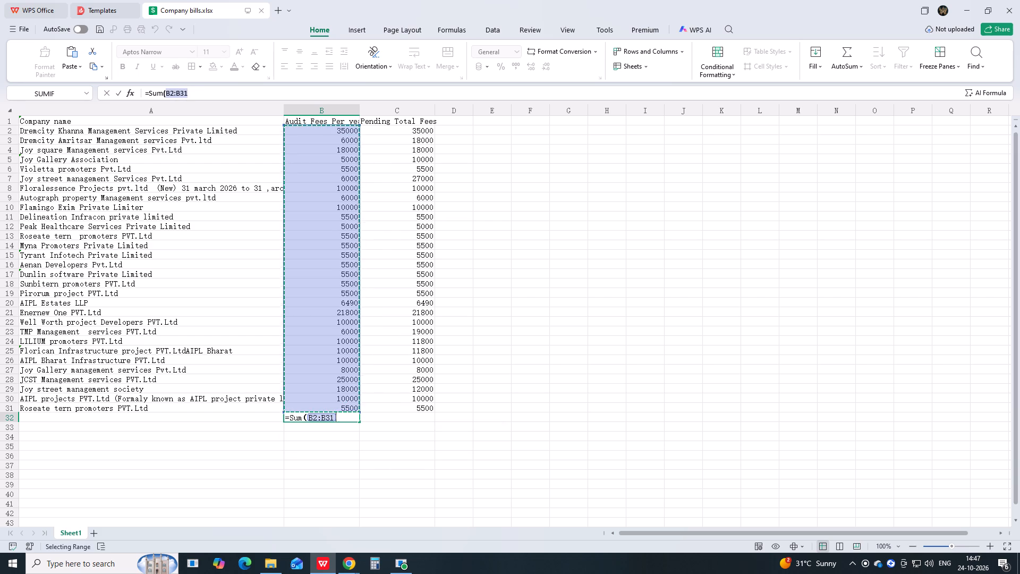
pyautogui.hotkey('shift', ')')
pyautogui.press('Return')
# Fill the total formula across into C32 for the Pending Total Fees column and save the workbook.
pyautogui.press('Up')
pyautogui.press('Right')
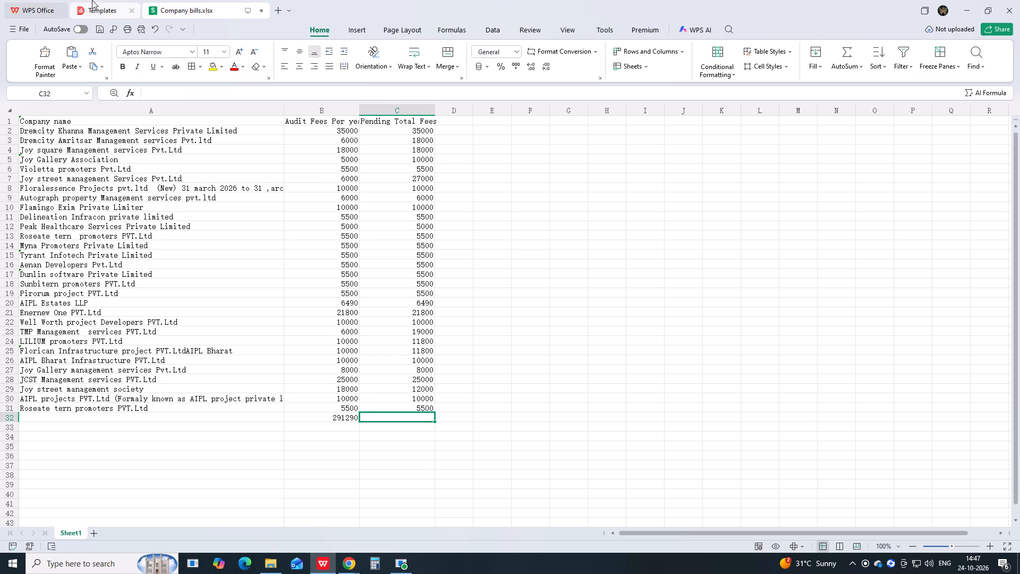
pyautogui.hotkey('ctrl', 'r')
pyautogui.hotkey('ctrl', 's')
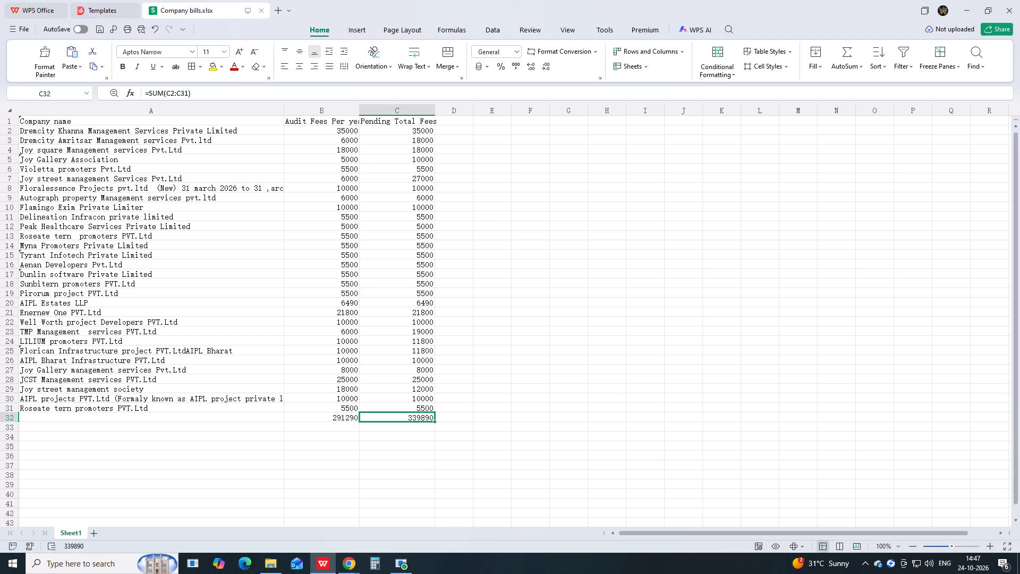
# Enter the formula =C2/B2 in E2 to divide the pending total fees by the yearly audit fees.
pyautogui.click(497, 131)
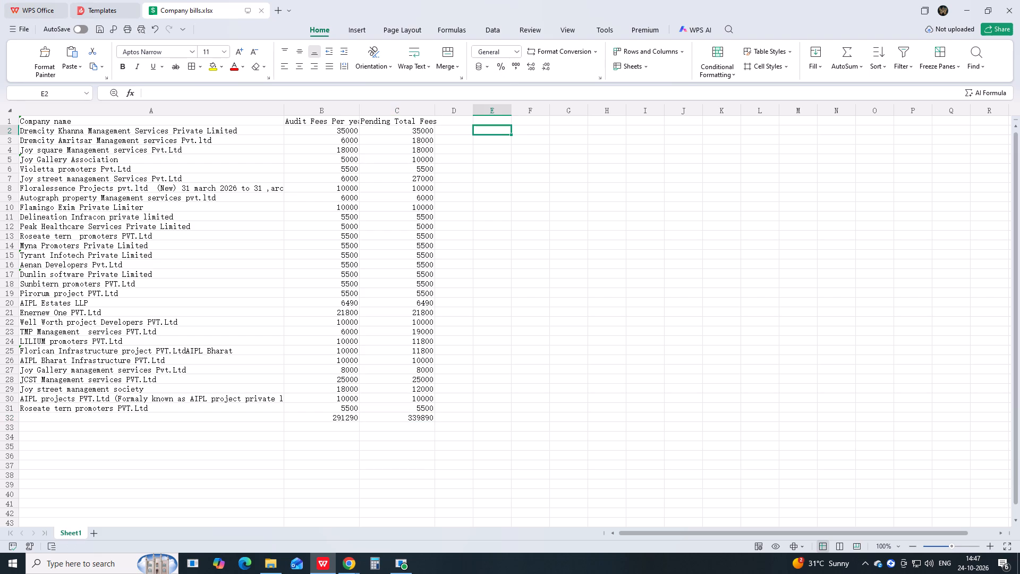
pyautogui.press('=')
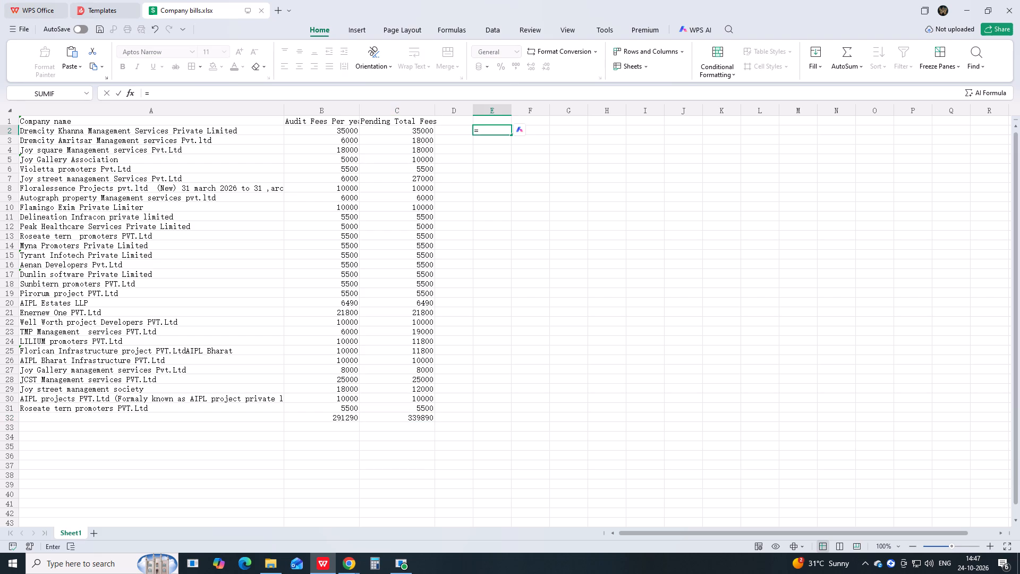
pyautogui.press('Left')
pyautogui.press('Left')
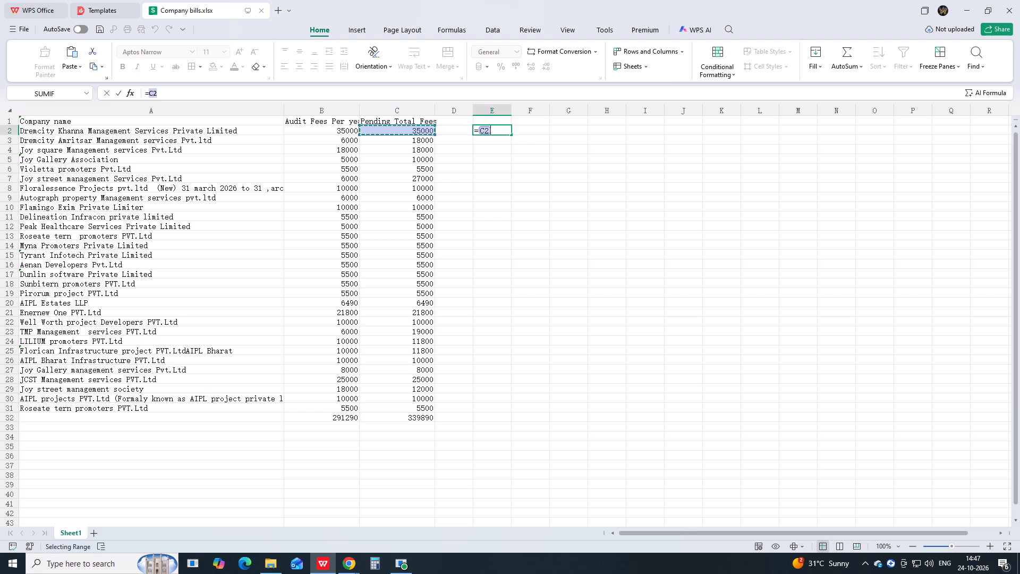
pyautogui.press('/')
pyautogui.press('Left')
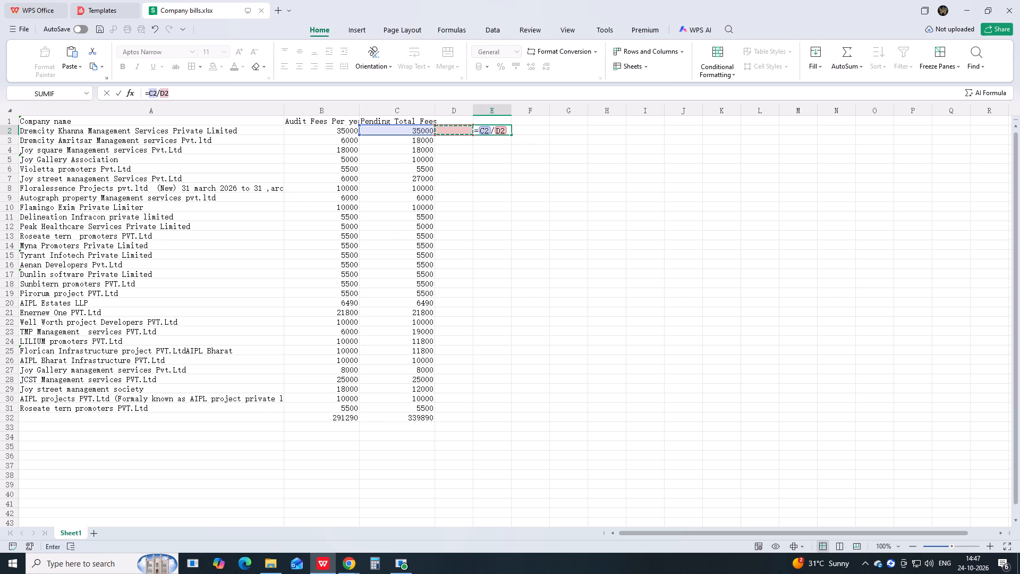
pyautogui.press('Left')
pyautogui.press('Left')
pyautogui.press('Return')
# Fill the ratio formula from E2 down through E31 so it covers every company row.
pyautogui.press('Up')
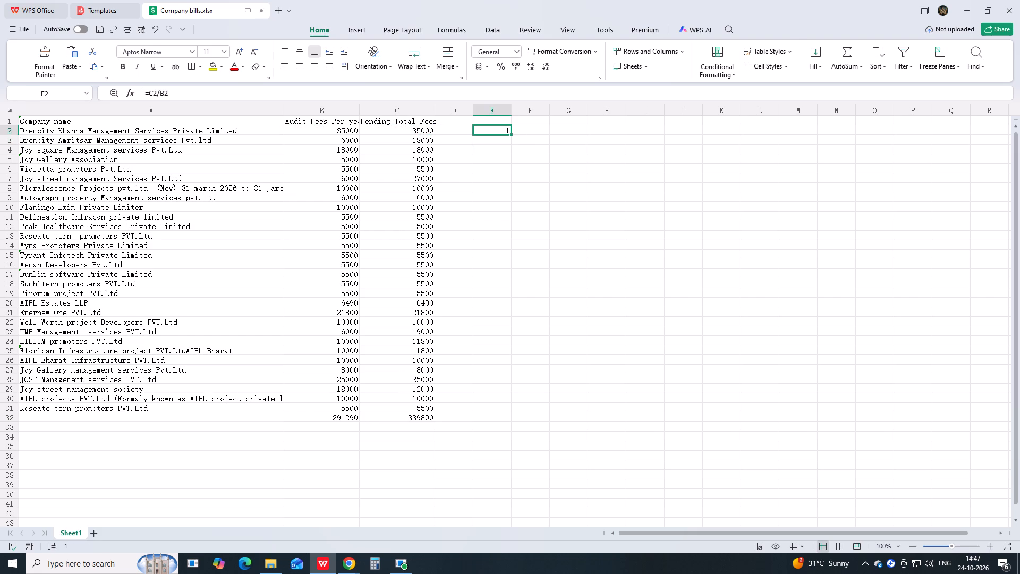
pyautogui.hotkey('shift', 'Down')
pyautogui.hotkey('shift', 'Down')
pyautogui.hotkey('shift', 'Down')
pyautogui.hotkey('shift', 'Down')
pyautogui.hotkey('shift', 'Down')
pyautogui.hotkey('shift', 'Down')
pyautogui.hotkey('shift', 'Down')
pyautogui.hotkey('shift', 'Down')
pyautogui.hotkey('shift', 'Down')
pyautogui.hotkey('shift', 'Down')
pyautogui.hotkey('shift', 'Down')
pyautogui.hotkey('shift', 'Down')
pyautogui.hotkey('shift', 'Down')
pyautogui.hotkey('shift', 'Down')
pyautogui.hotkey('shift', 'Down')
pyautogui.hotkey('shift', 'Down')
pyautogui.hotkey('shift', 'Down')
pyautogui.hotkey('shift', 'Down')
pyautogui.hotkey('shift', 'Down')
pyautogui.hotkey('shift', 'Down')
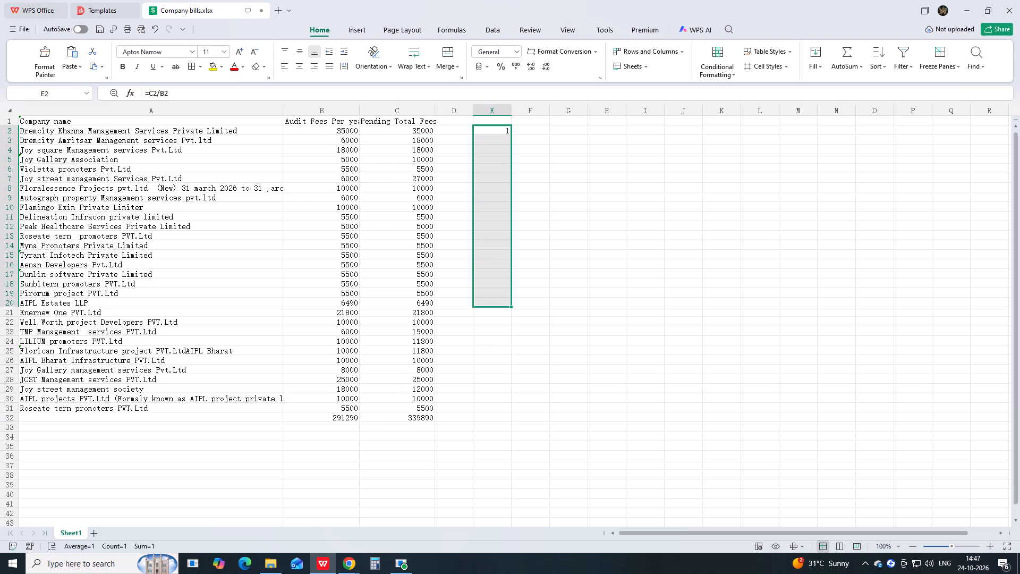
pyautogui.hotkey('shift', 'Down')
pyautogui.hotkey('shift', 'Down')
pyautogui.hotkey('ctrl', 'd')
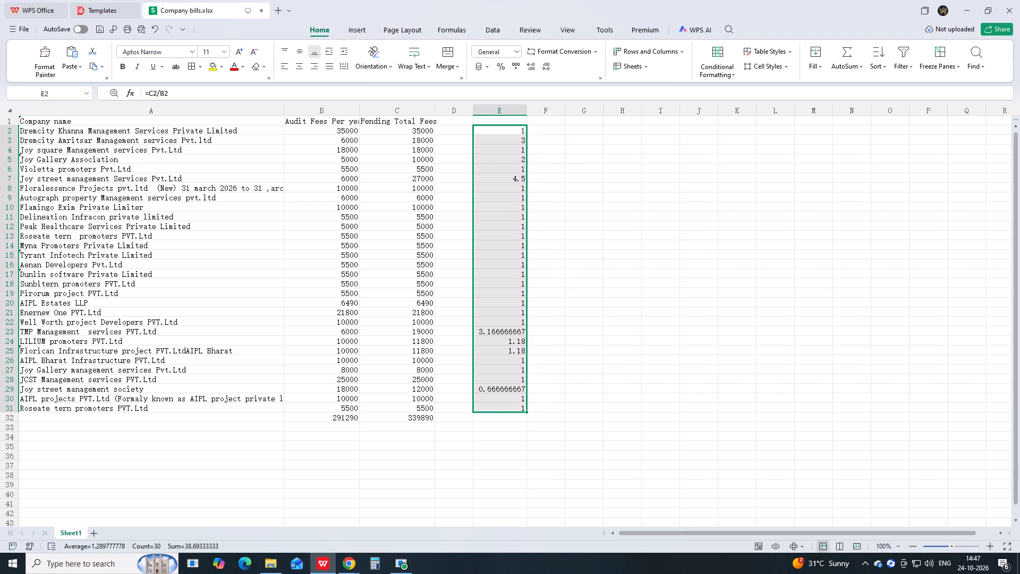
# Save the workbook, and highlight the pending totals of Joy street management Services (C7) and TMP Management services (C23) in yellow.
pyautogui.click(414, 180)
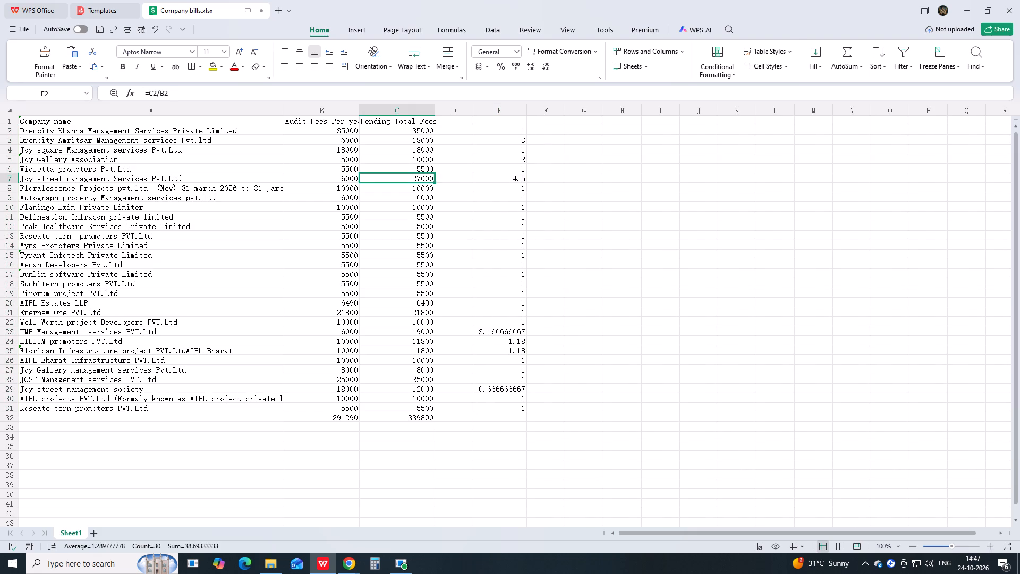
pyautogui.hotkey('ctrl', 's')
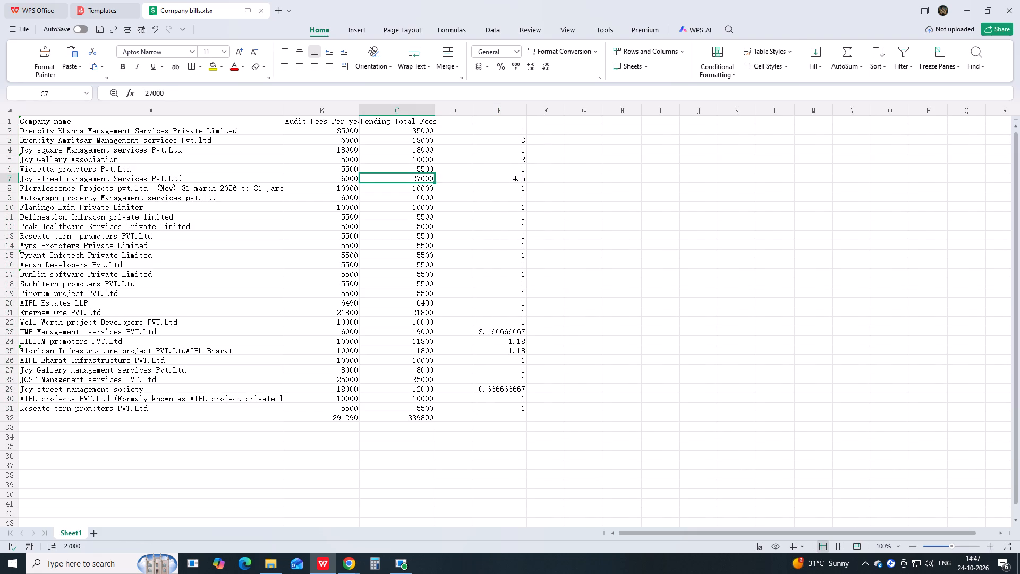
pyautogui.click(216, 67)
pyautogui.click(428, 333)
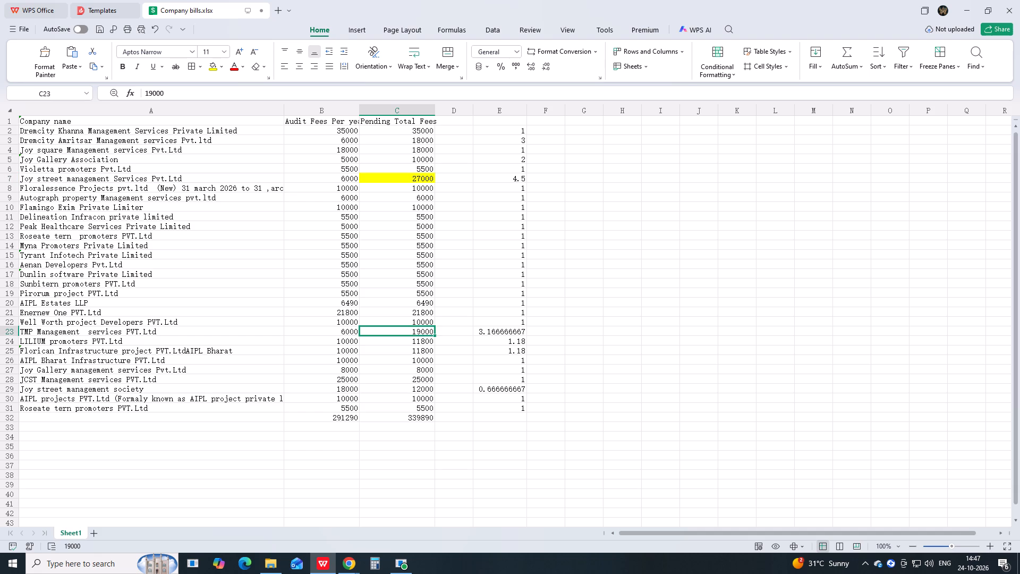
pyautogui.click(215, 64)
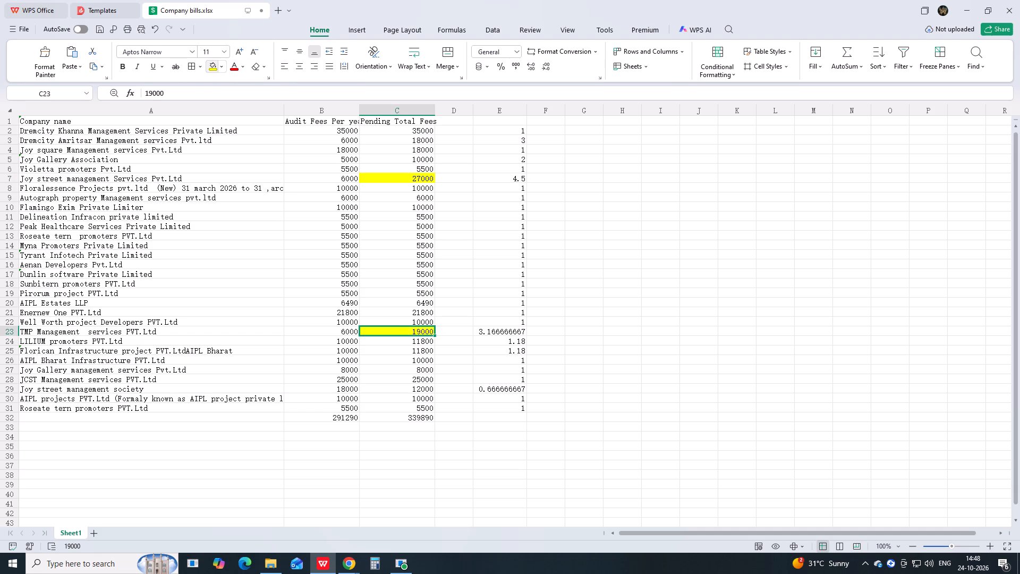
# Select the entire row 29 of Joy street management society.
pyautogui.click(430, 391)
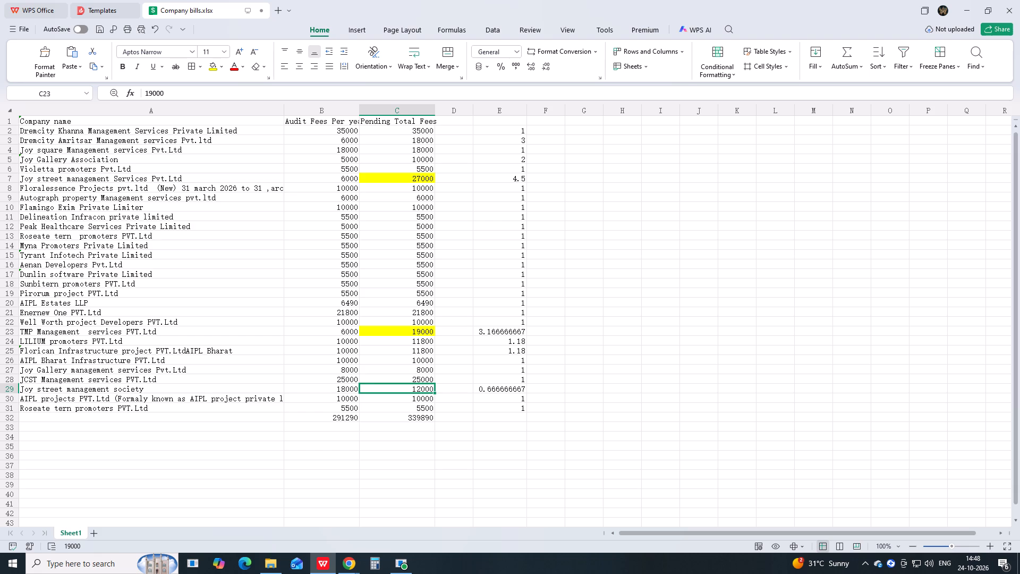
pyautogui.press('Up')
pyautogui.press('Up')
pyautogui.press('Up')
pyautogui.press('Up')
pyautogui.press('Down')
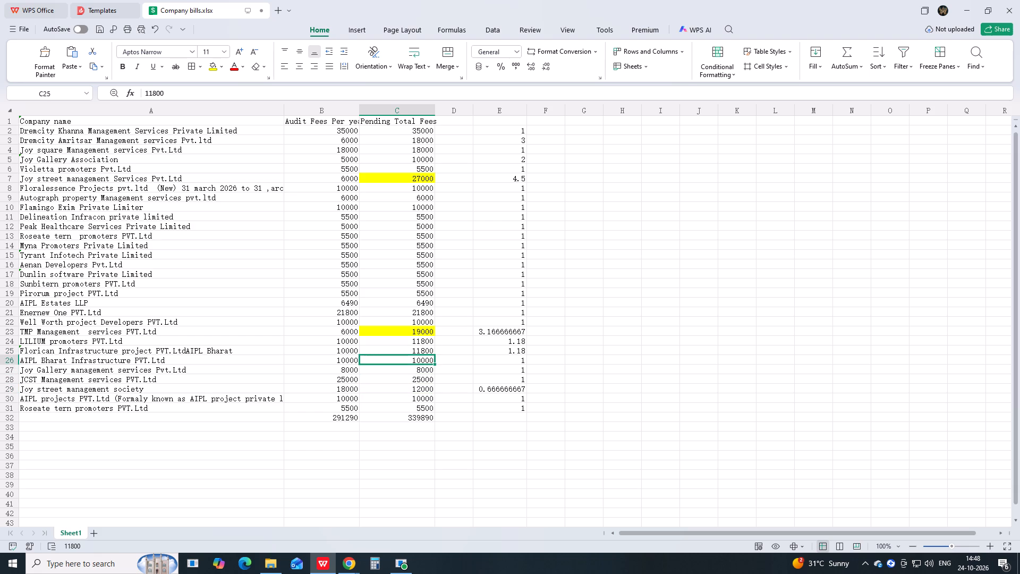
pyautogui.press('Down')
pyautogui.press('Down')
pyautogui.press('Down')
pyautogui.press('Left')
pyautogui.press('Left')
pyautogui.press('Left')
pyautogui.press('Left')
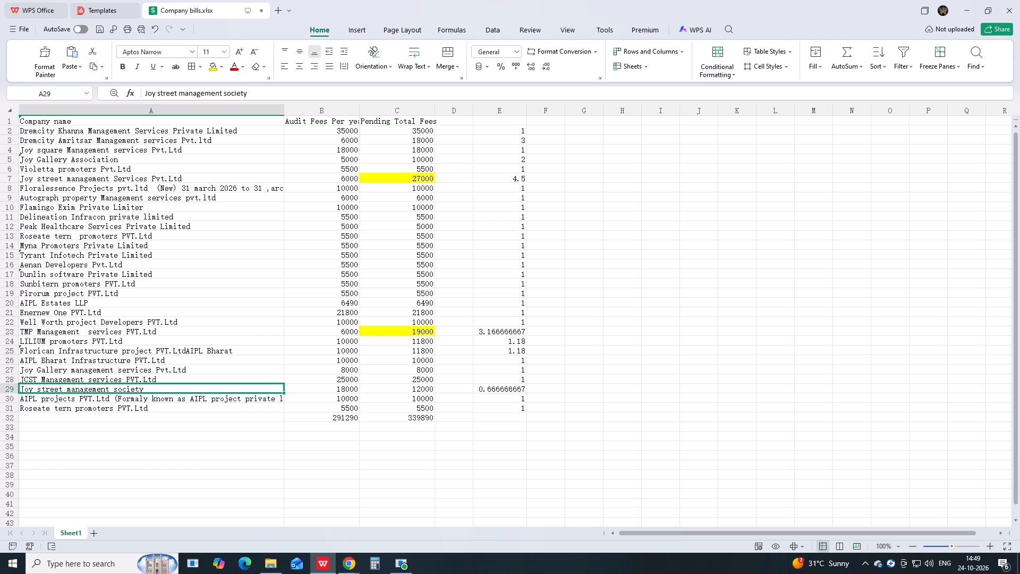
pyautogui.hotkey('shift', 'space')
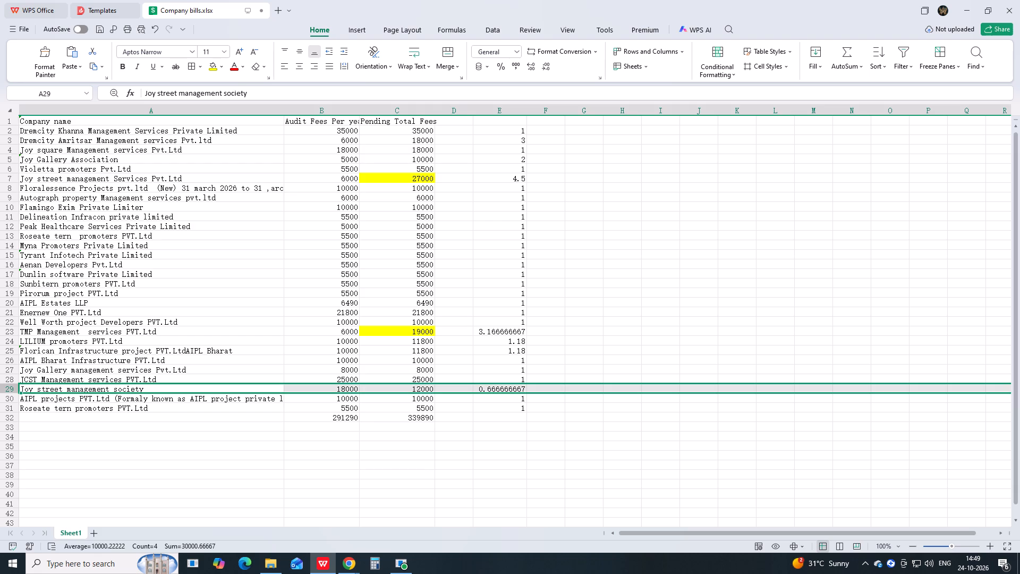
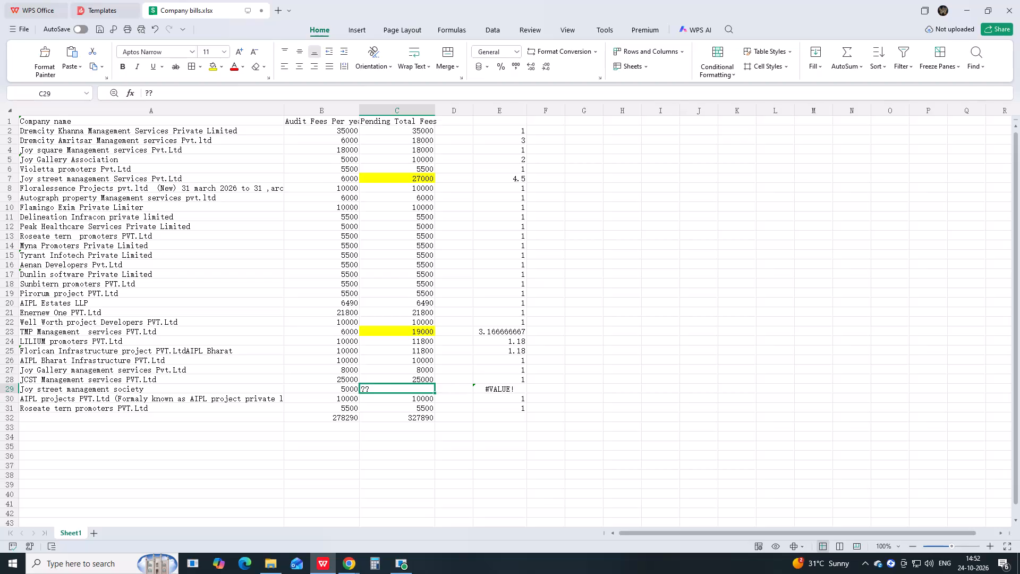
# Enter =25000 as the pending total fees of Joy street management society in C29 and highlight the cell in yellow.
pyautogui.write('=25000')
pyautogui.press('Return')
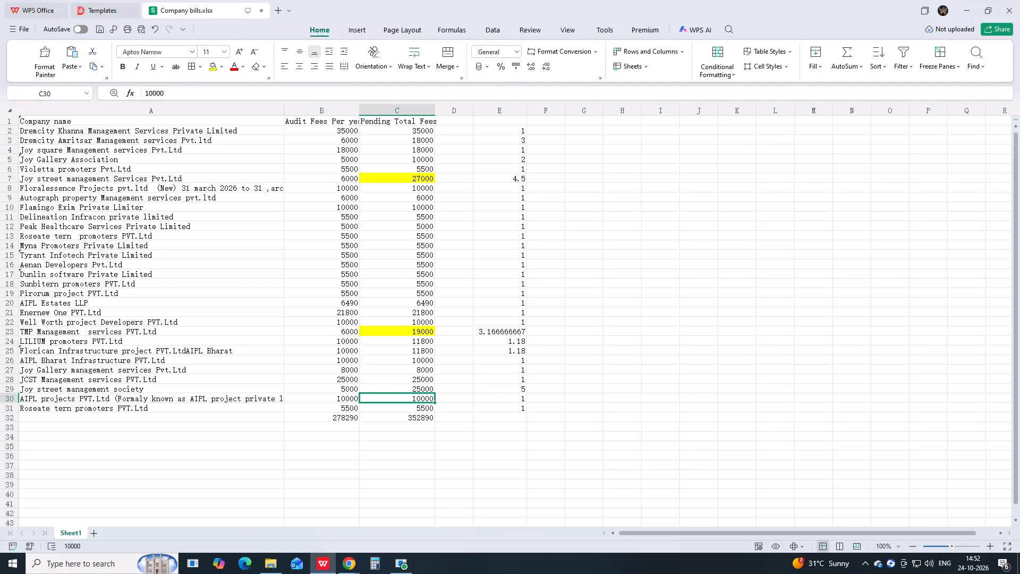
pyautogui.press('Up')
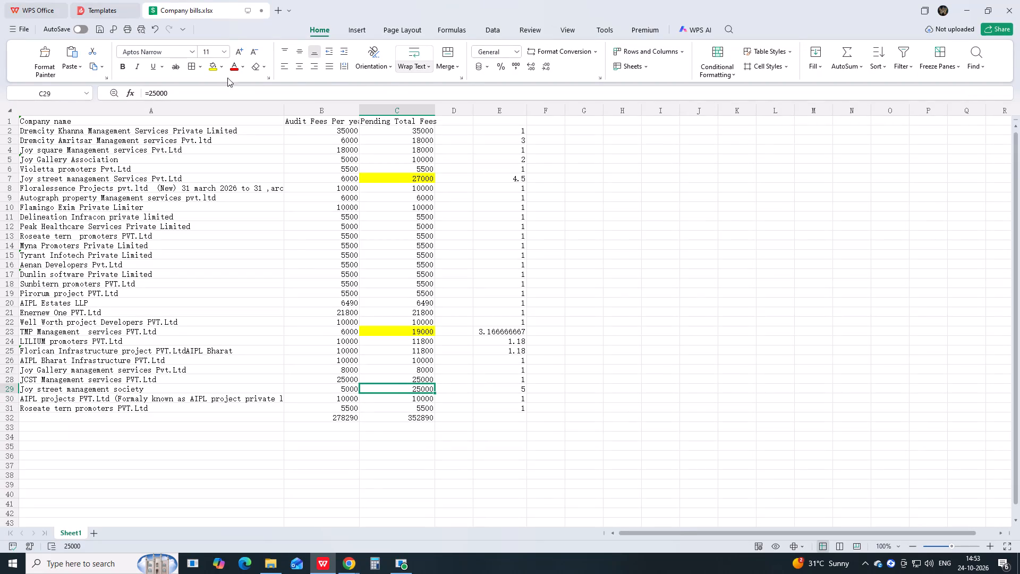
pyautogui.click(214, 69)
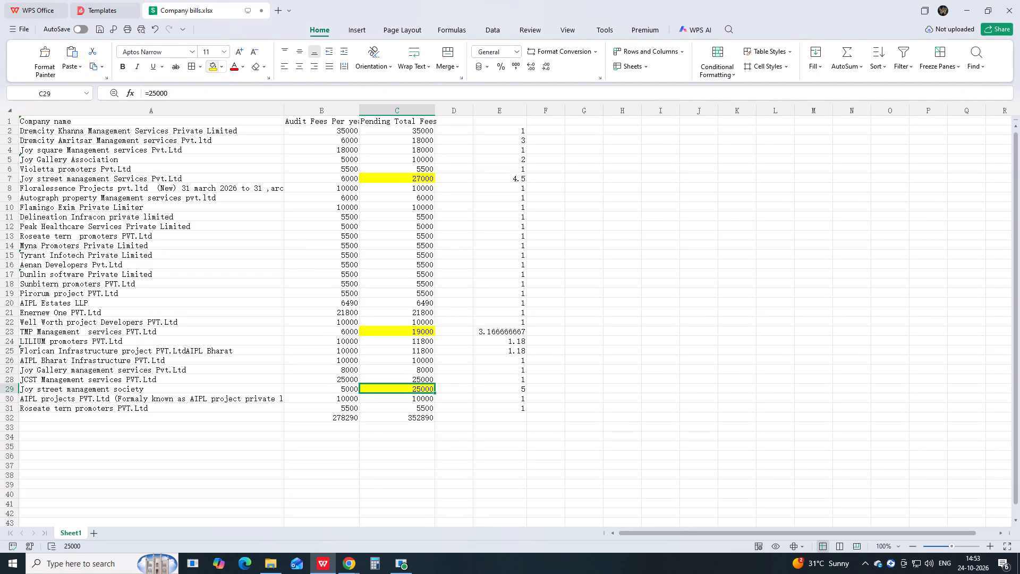
pyautogui.click(418, 333)
pyautogui.click(331, 334)
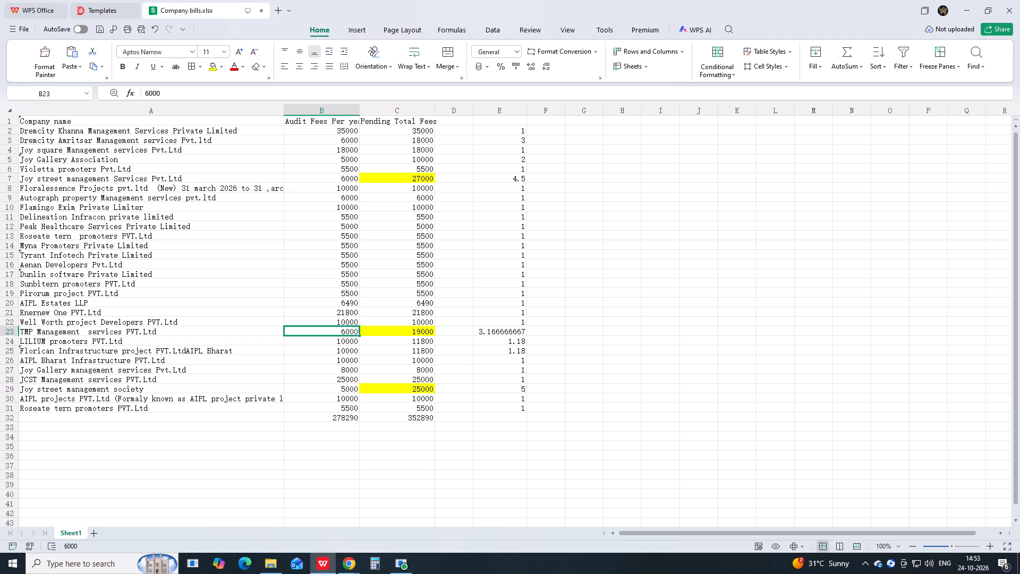
# Clear the fee totals from row 32 directly beneath the company list and save the workbook.
pyautogui.click(308, 418)
pyautogui.hotkey('shift', 'space')
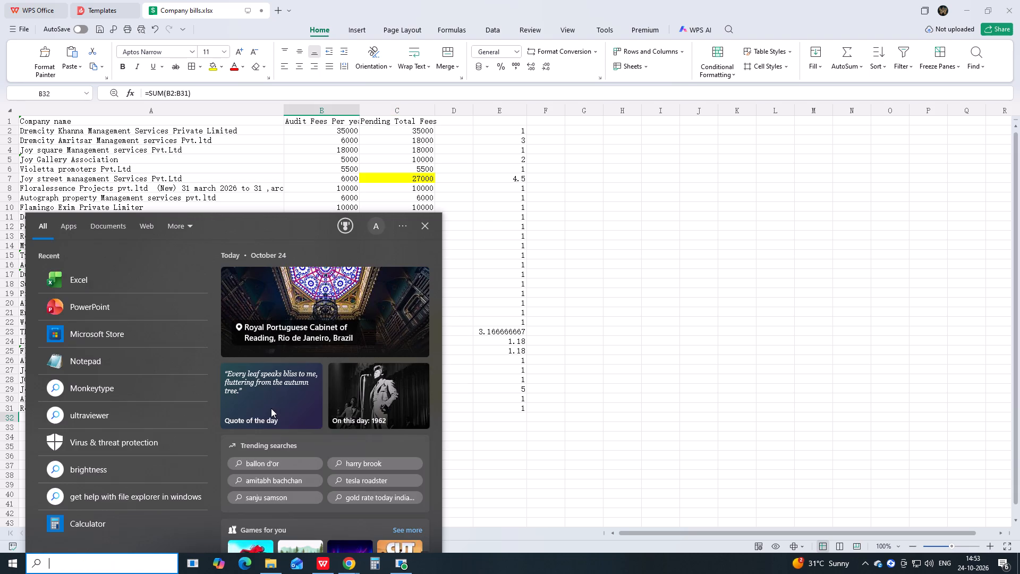
pyautogui.press('Escape')
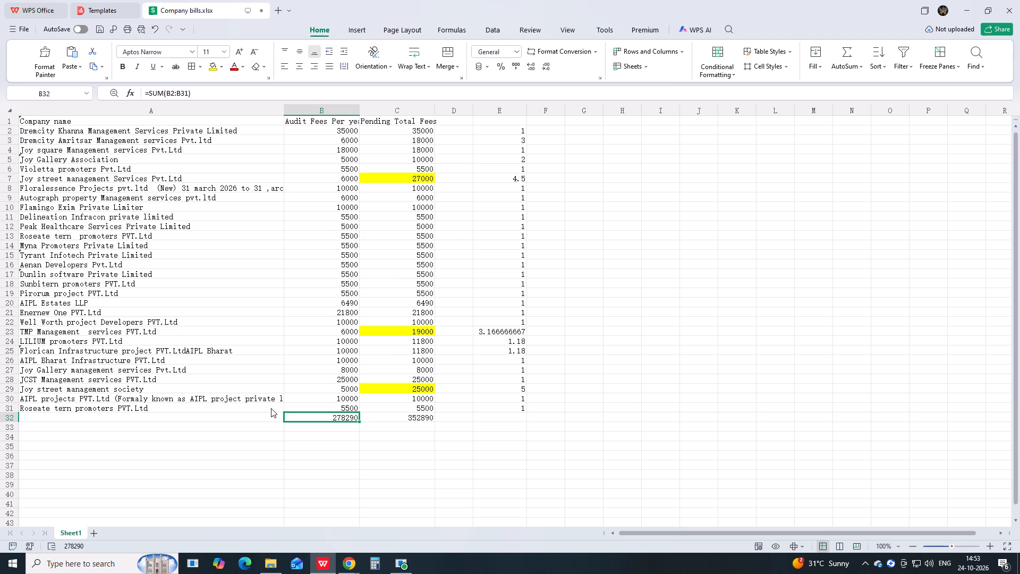
pyautogui.hotkey('shift', 'space')
pyautogui.press('Delete')
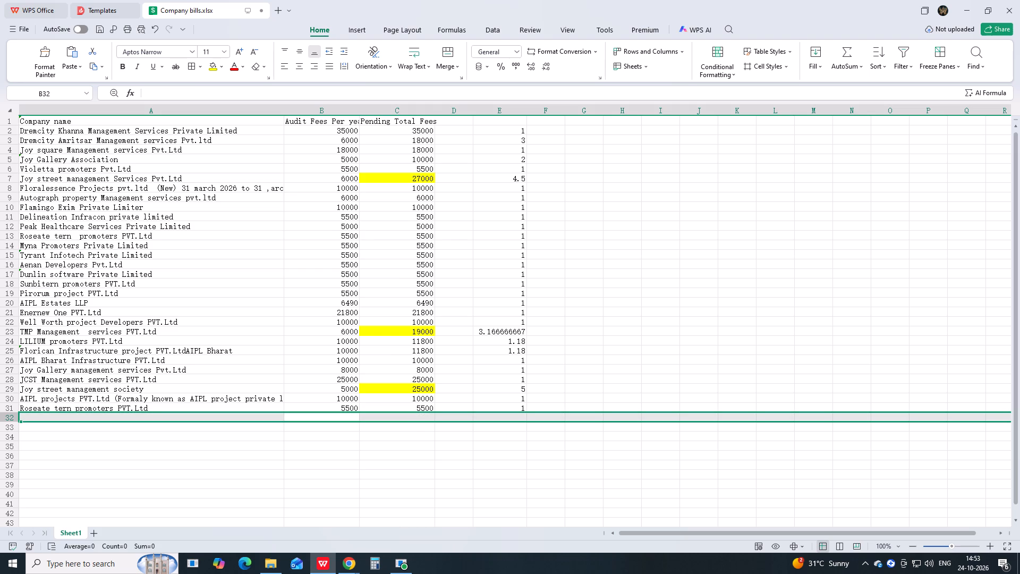
pyautogui.click(349, 464)
pyautogui.hotkey('ctrl', 's')
pyautogui.click(388, 432)
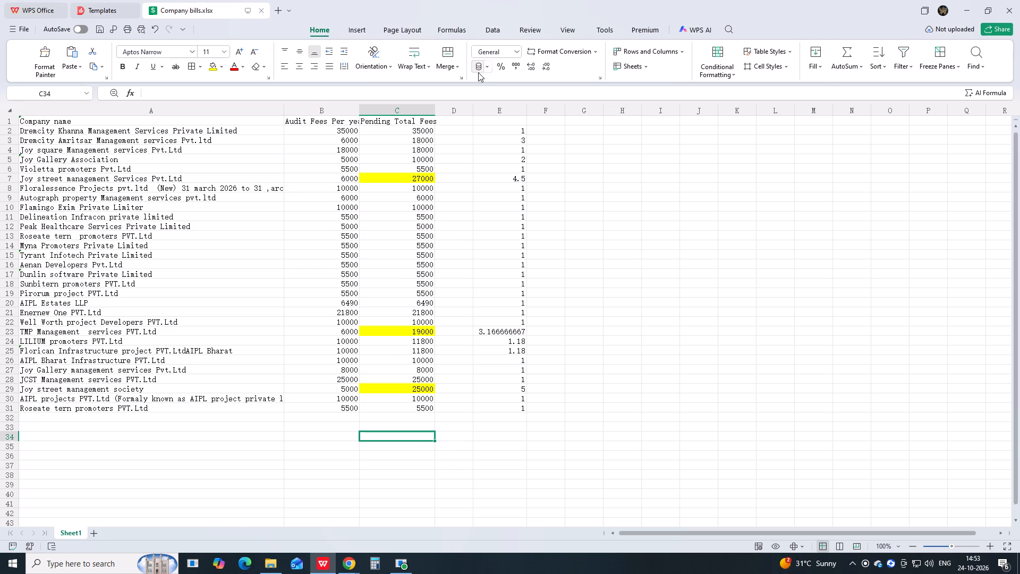
# Turn off the gridlines on Sheet1.
pyautogui.click(569, 24)
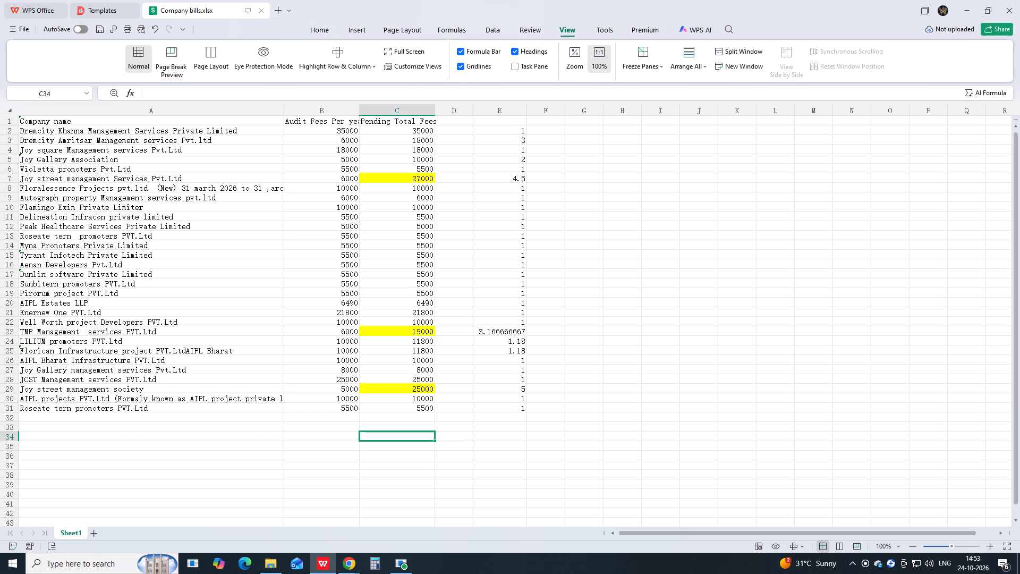
pyautogui.click(487, 68)
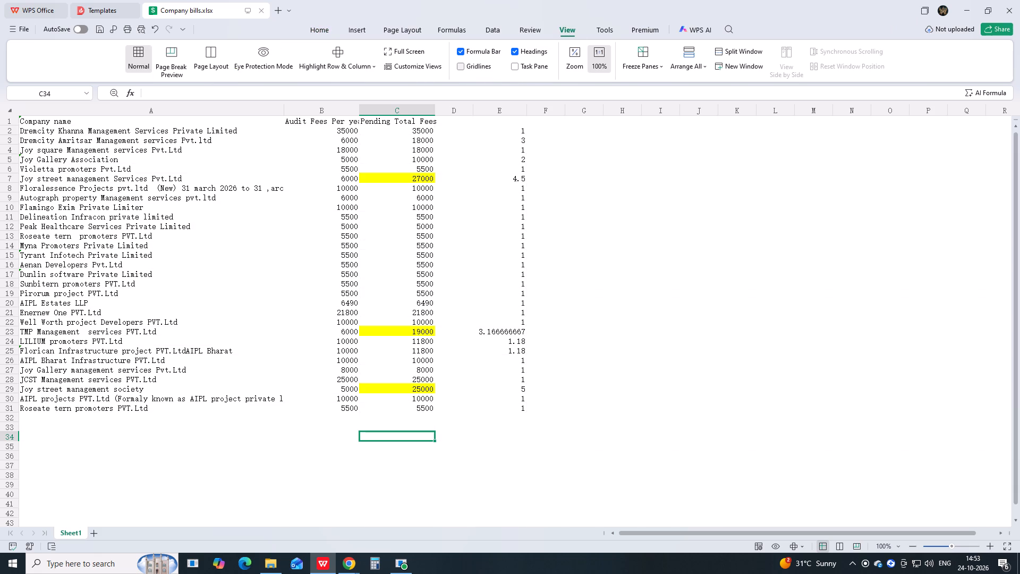
pyautogui.click(309, 29)
# Use AutoSum to total the audit fees (B2:B34) in B35 and the pending fees (C2:C34) in C35.
pyautogui.scroll(-1, 499, 433)
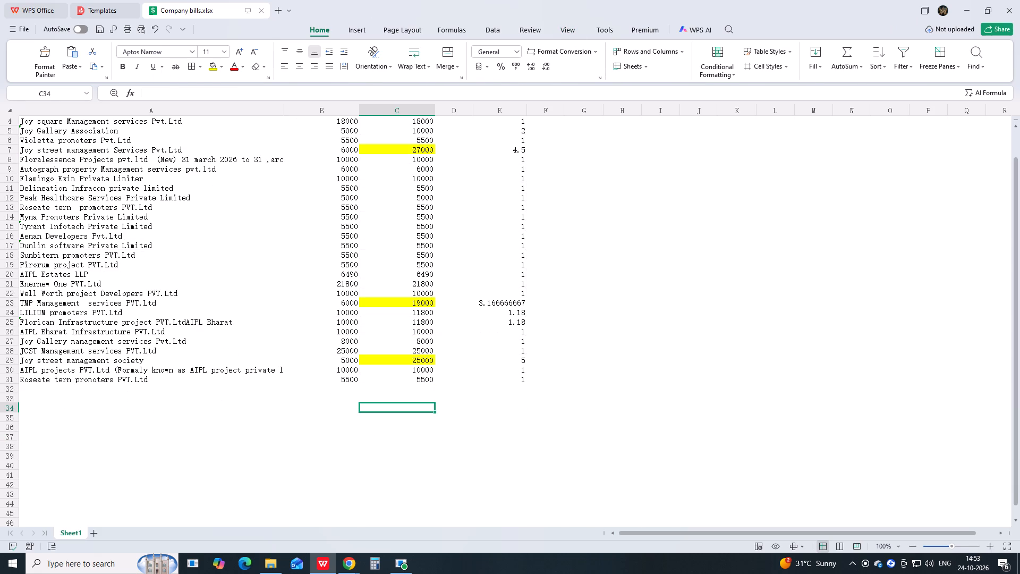
pyautogui.click(351, 417)
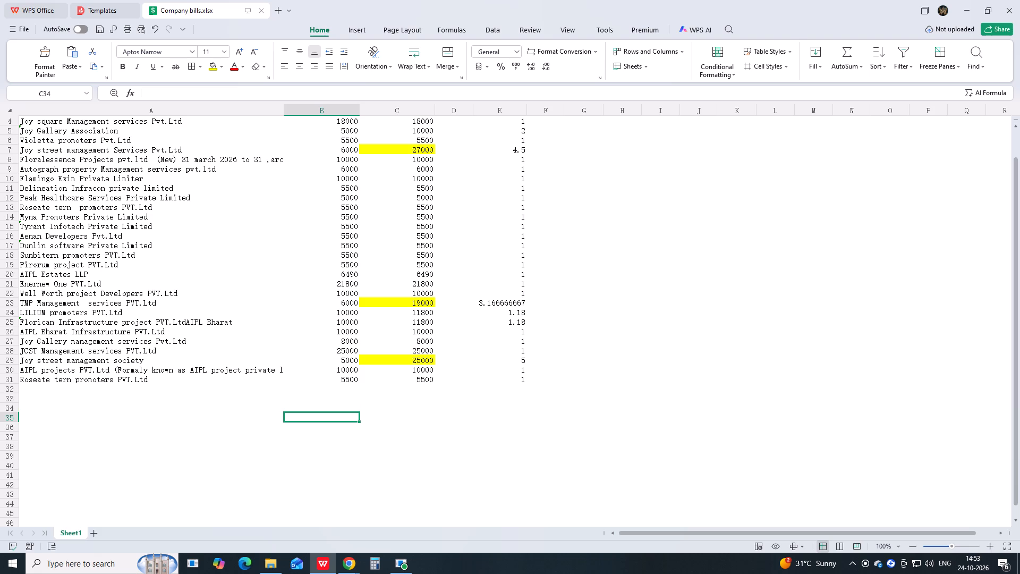
pyautogui.hotkey('alt', '=')
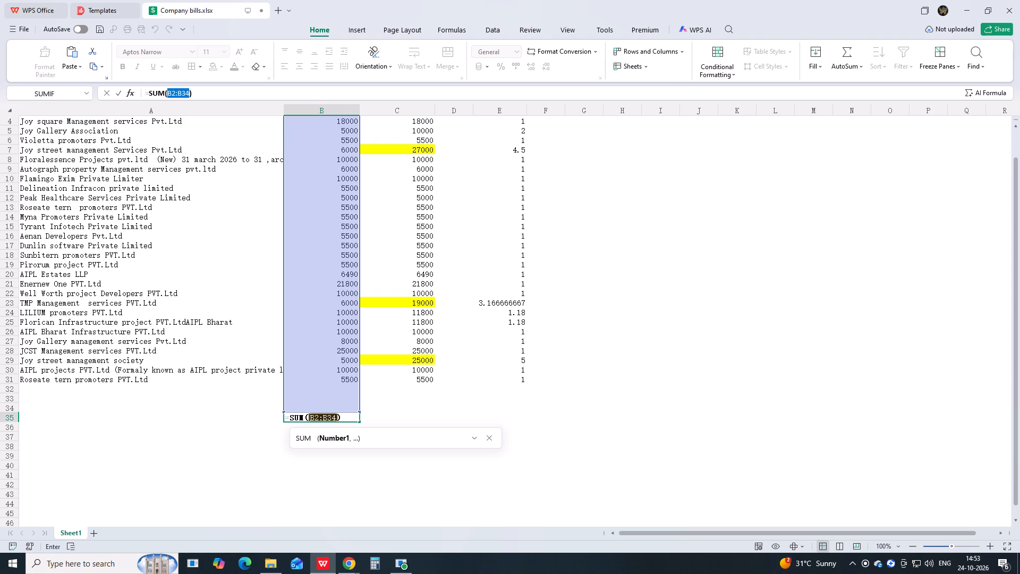
pyautogui.press('Return')
pyautogui.press('Up')
pyautogui.press('Right')
pyautogui.hotkey('alt', '=')
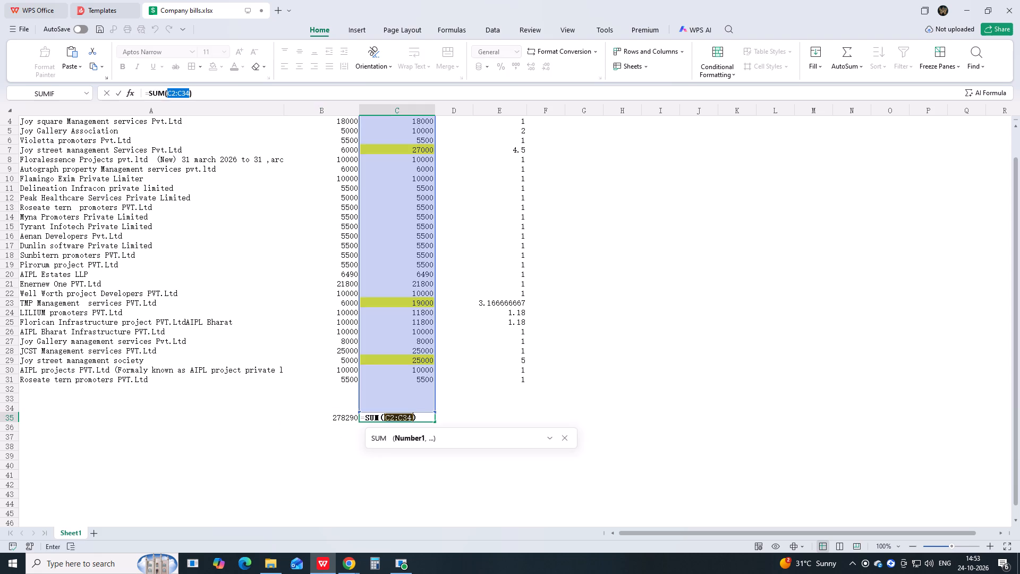
pyautogui.press('Return')
pyautogui.press('Up')
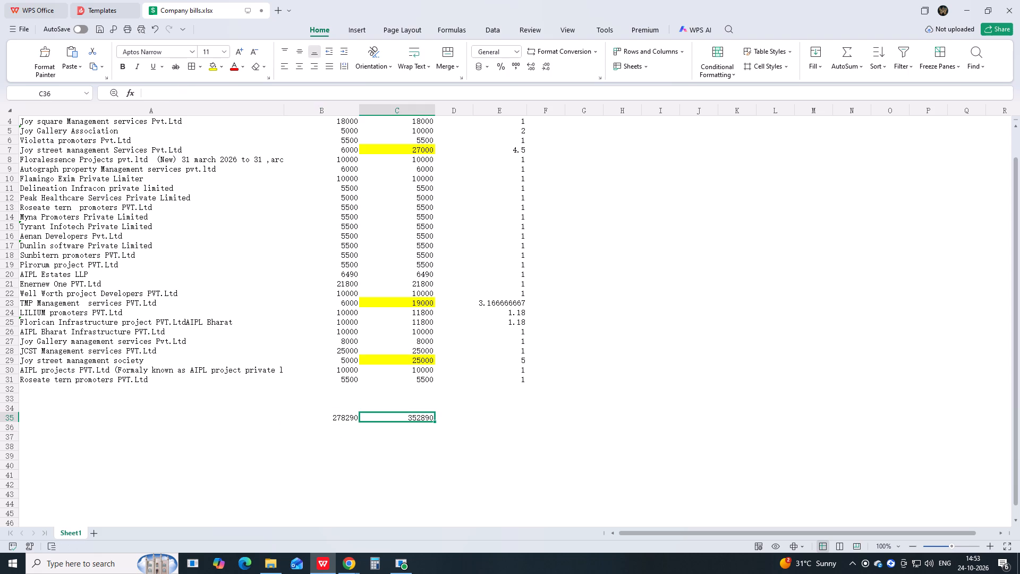
# Make row 35 bold, enter the label TOTAL in A35, and save the workbook.
pyautogui.hotkey('shift', 'space')
pyautogui.hotkey('ctrl', 'b')
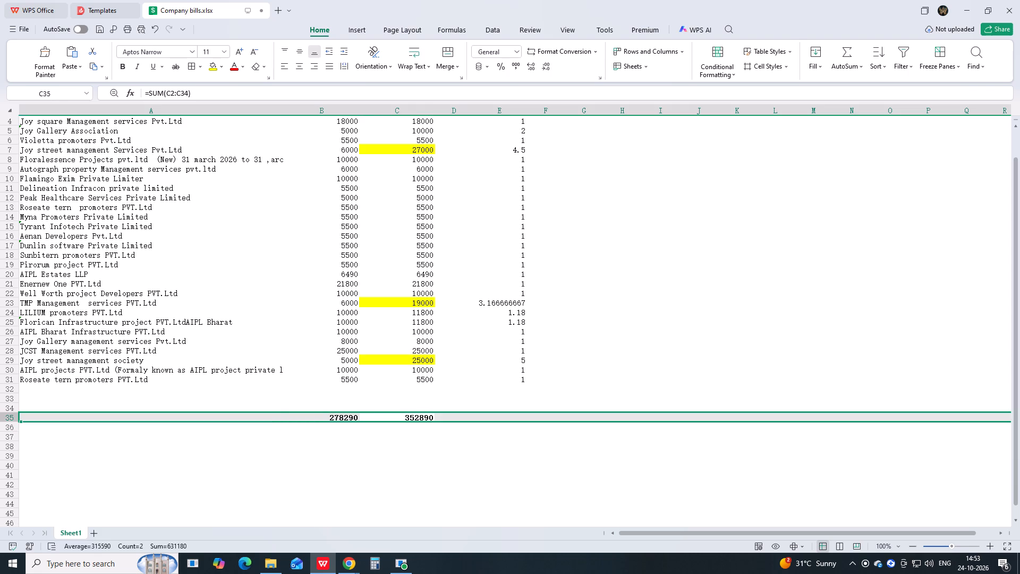
pyautogui.press('Left')
pyautogui.press('Left')
pyautogui.write('TOTAL')
pyautogui.press('Return')
pyautogui.hotkey('ctrl', 's')
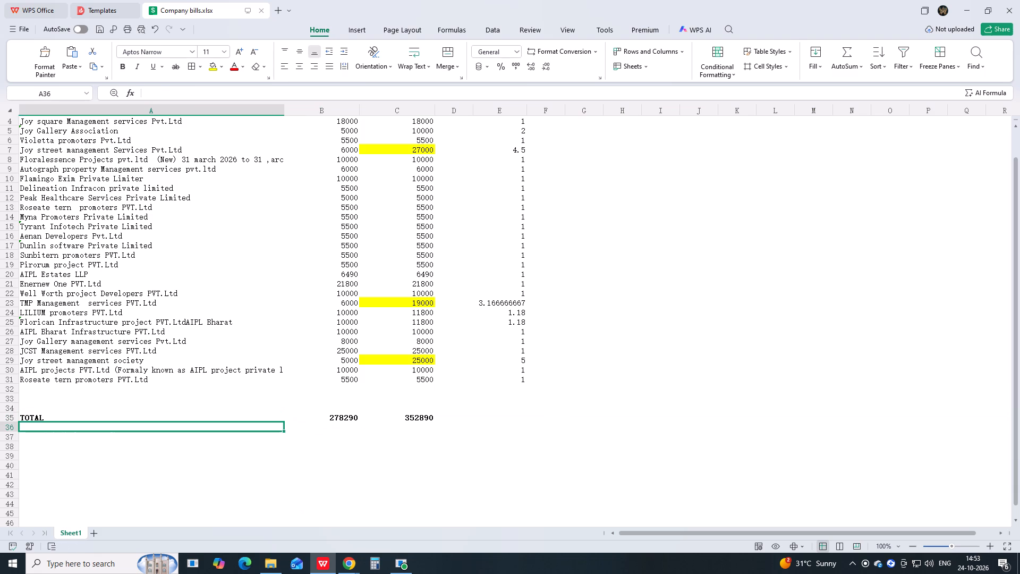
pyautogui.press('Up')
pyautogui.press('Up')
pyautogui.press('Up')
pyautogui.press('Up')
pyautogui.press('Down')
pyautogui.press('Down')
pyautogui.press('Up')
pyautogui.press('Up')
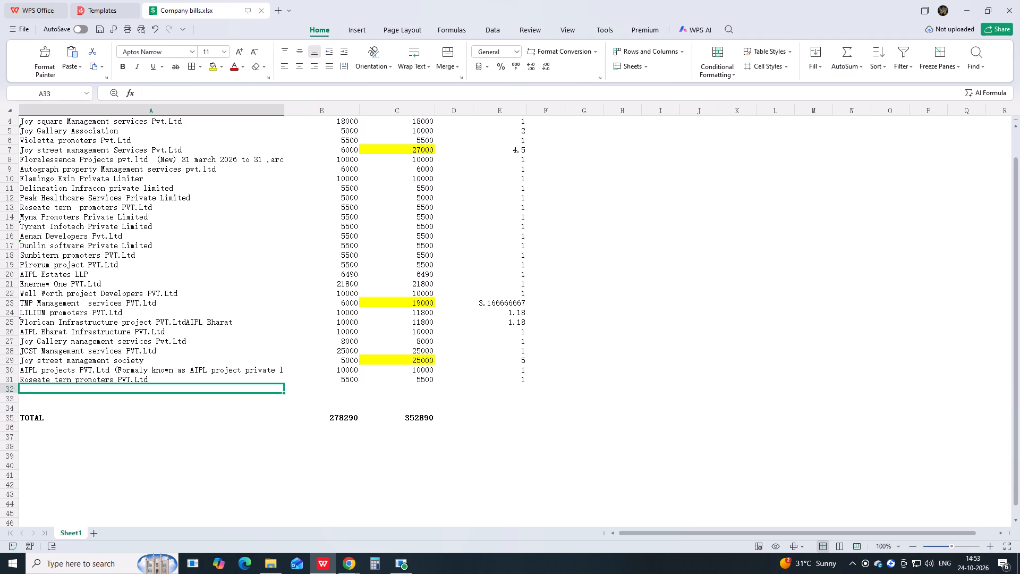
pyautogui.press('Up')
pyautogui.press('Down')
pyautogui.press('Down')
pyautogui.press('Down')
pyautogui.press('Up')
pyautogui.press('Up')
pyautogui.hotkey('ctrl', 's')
# Go through the company rows, checking the yearly and pending fees against the ratios in column E.
pyautogui.press('Up')
pyautogui.press('Up')
pyautogui.press('Up')
pyautogui.press('Up')
pyautogui.press('Up')
pyautogui.press('Up')
pyautogui.press('Up')
pyautogui.press('Up')
pyautogui.press('Up')
pyautogui.press('Up')
pyautogui.press('Up')
pyautogui.press('Up')
pyautogui.press('Up')
pyautogui.press('Up')
pyautogui.press('Up')
pyautogui.press('Up')
pyautogui.press('Up')
pyautogui.press('Up')
pyautogui.press('Up')
pyautogui.press('Up')
pyautogui.press('Up')
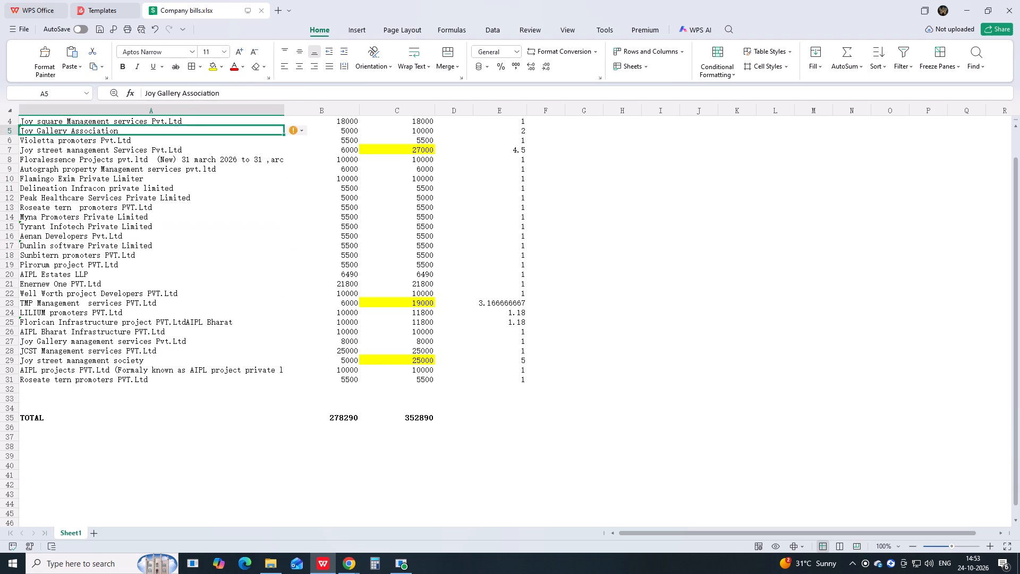
pyautogui.press('Down')
pyautogui.press('Down')
pyautogui.press('Down')
pyautogui.press('Down')
pyautogui.press('Down')
pyautogui.press('Down')
pyautogui.press('Down')
pyautogui.press('Up')
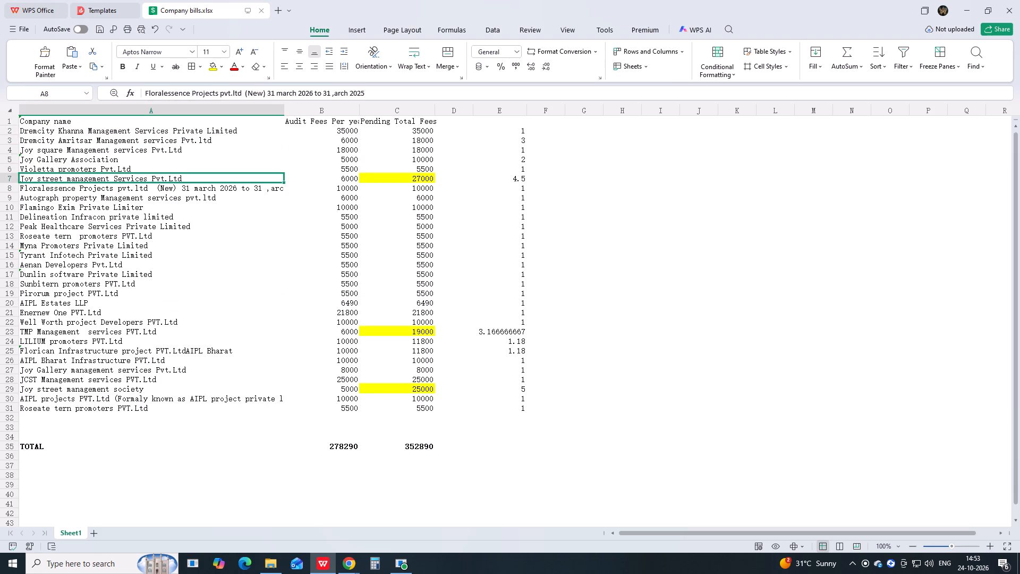
pyautogui.press('Up')
pyautogui.press('Up')
pyautogui.press('Up')
pyautogui.press('Up')
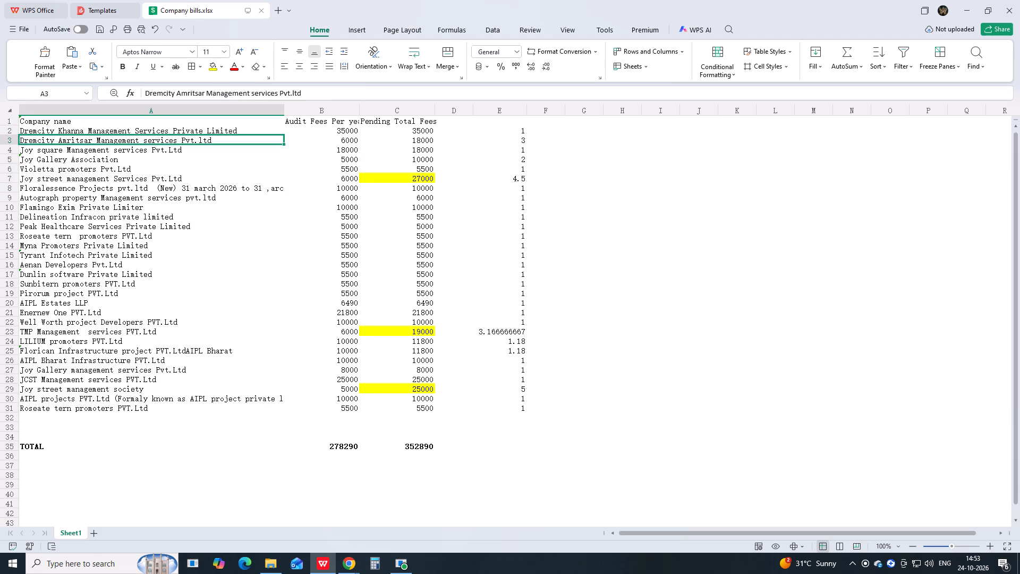
pyautogui.press('Right')
pyautogui.press('Right')
pyautogui.press('Right')
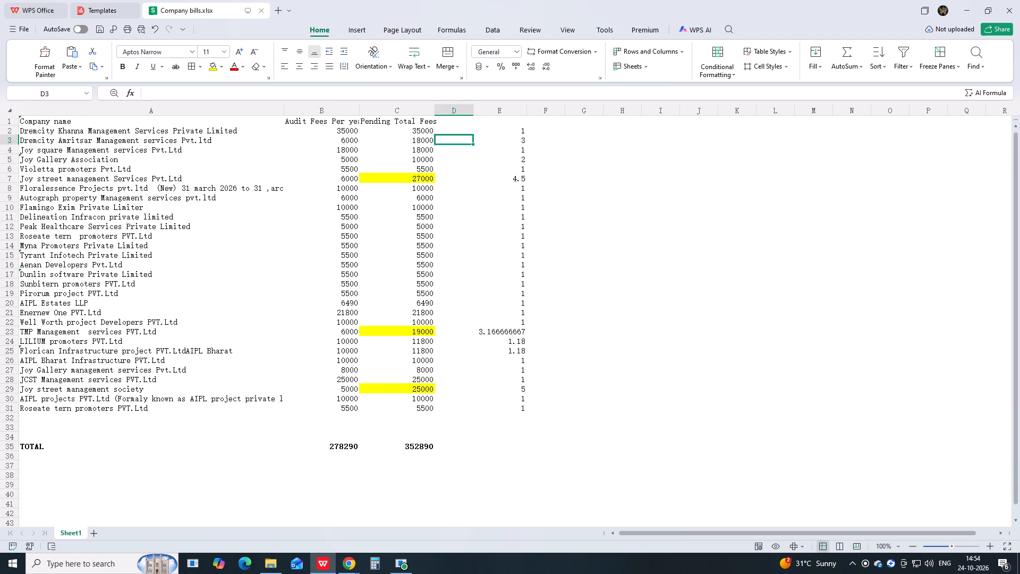
pyautogui.press('Right')
pyautogui.press('Right')
pyautogui.press('Left')
pyautogui.press('Left')
pyautogui.press('Left')
pyautogui.press('Left')
pyautogui.press('Down')
pyautogui.press('Down')
pyautogui.press('Down')
pyautogui.press('Down')
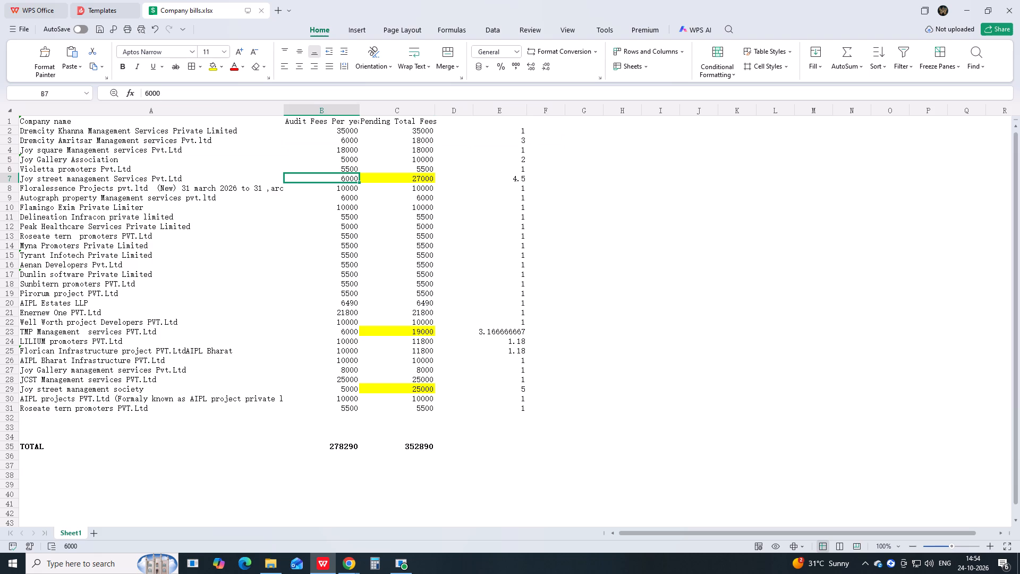
pyautogui.press('Right')
pyautogui.press('Down')
pyautogui.press('Down')
pyautogui.press('Down')
pyautogui.press('Down')
pyautogui.press('Down')
pyautogui.press('Down')
pyautogui.press('Down')
pyautogui.press('Down')
pyautogui.press('Down')
pyautogui.press('Down')
pyautogui.press('Down')
pyautogui.press('Down')
pyautogui.press('Down')
pyautogui.press('Down')
pyautogui.press('Down')
pyautogui.press('Down')
pyautogui.press('Down')
pyautogui.press('Down')
pyautogui.press('Down')
pyautogui.press('Down')
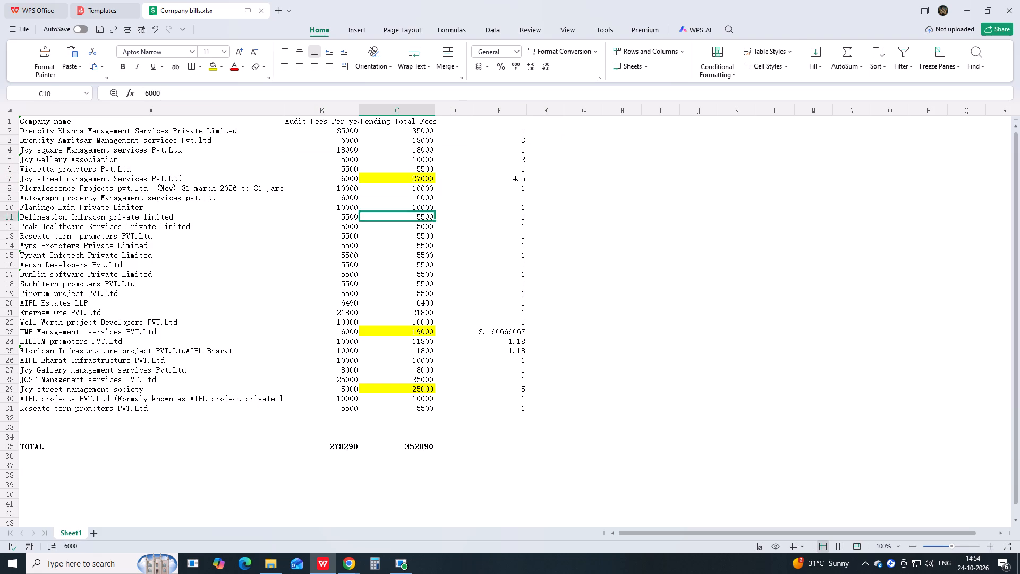
pyautogui.press('Up')
pyautogui.press('Up')
pyautogui.press('Up')
pyautogui.press('Up')
pyautogui.press('Up')
pyautogui.press('Up')
pyautogui.press('Up')
pyautogui.press('Up')
pyautogui.press('Up')
pyautogui.press('Up')
pyautogui.press('Up')
pyautogui.press('Up')
pyautogui.press('Up')
pyautogui.press('Up')
pyautogui.press('Up')
pyautogui.press('Up')
pyautogui.press('Up')
pyautogui.press('Up')
pyautogui.press('Up')
pyautogui.press('Up')
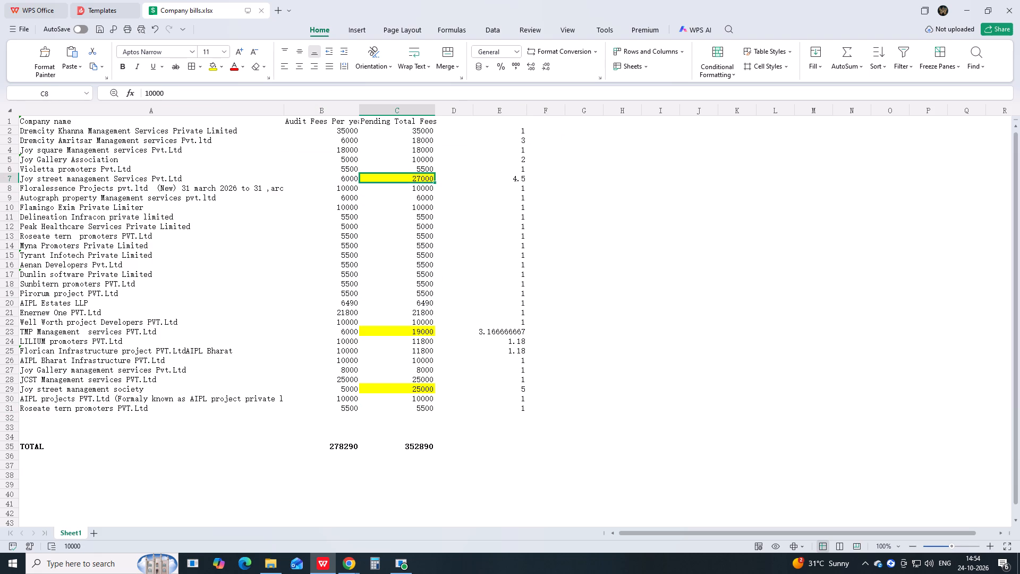
# Highlight the pending total fees of Dremcity Amritsar Management services (C3) in yellow and save the workbook.
pyautogui.press('Up')
pyautogui.press('Up')
pyautogui.press('Up')
pyautogui.press('Up')
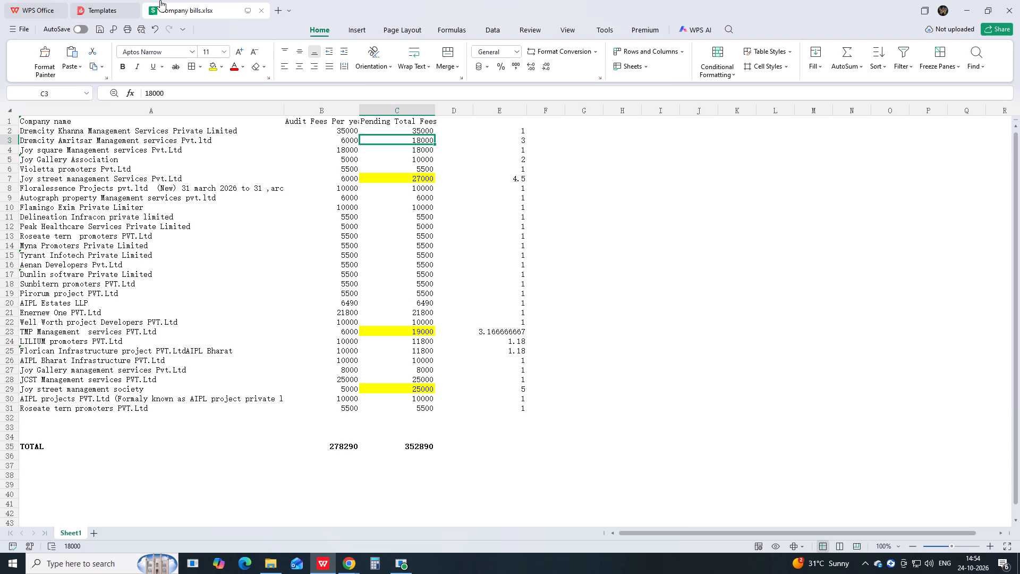
pyautogui.click(217, 63)
pyautogui.click(275, 305)
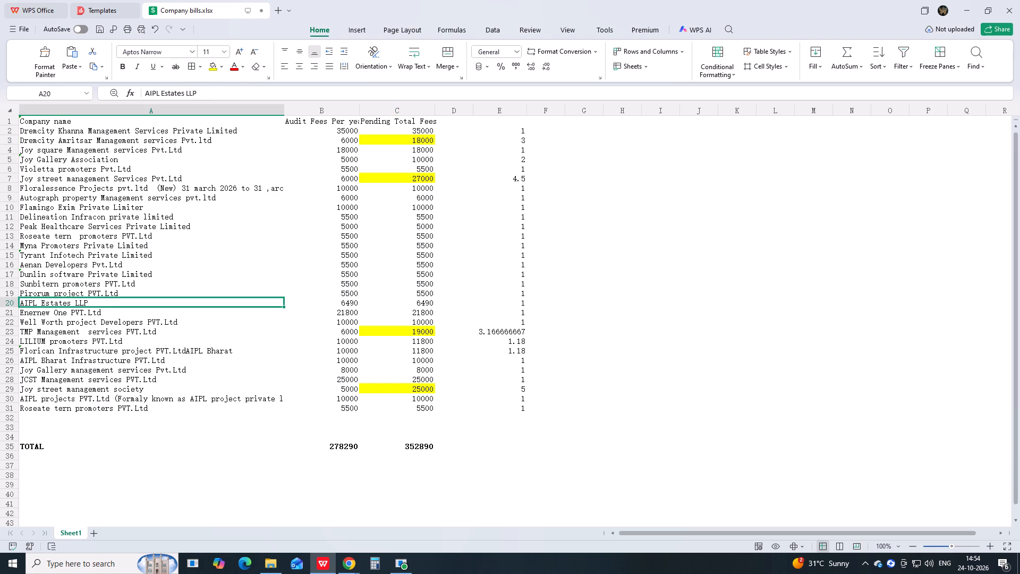
pyautogui.hotkey('ctrl', 's')
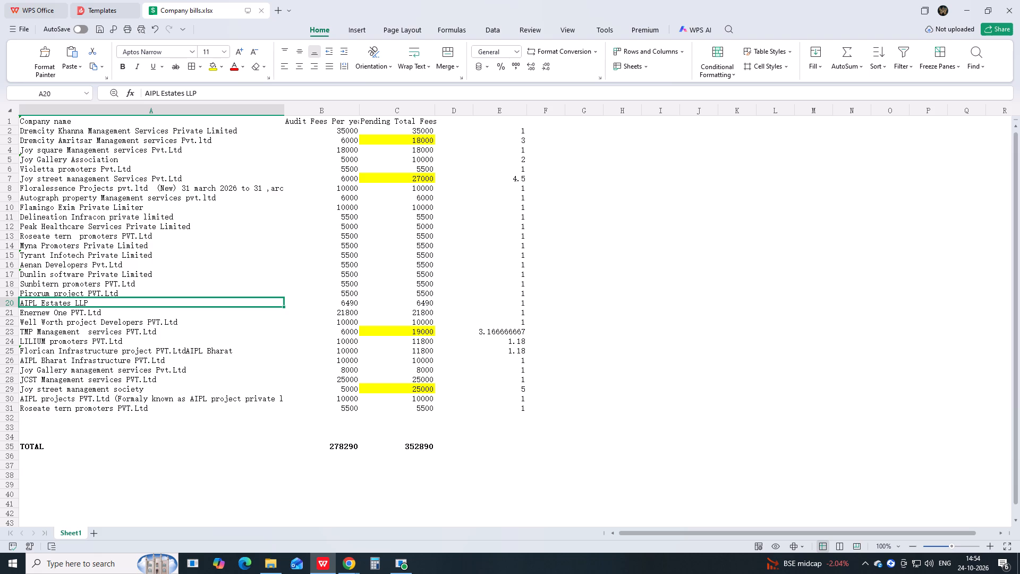
# Change the audit fees column header in B1 to "Audit Fees CY".
pyautogui.click(305, 133)
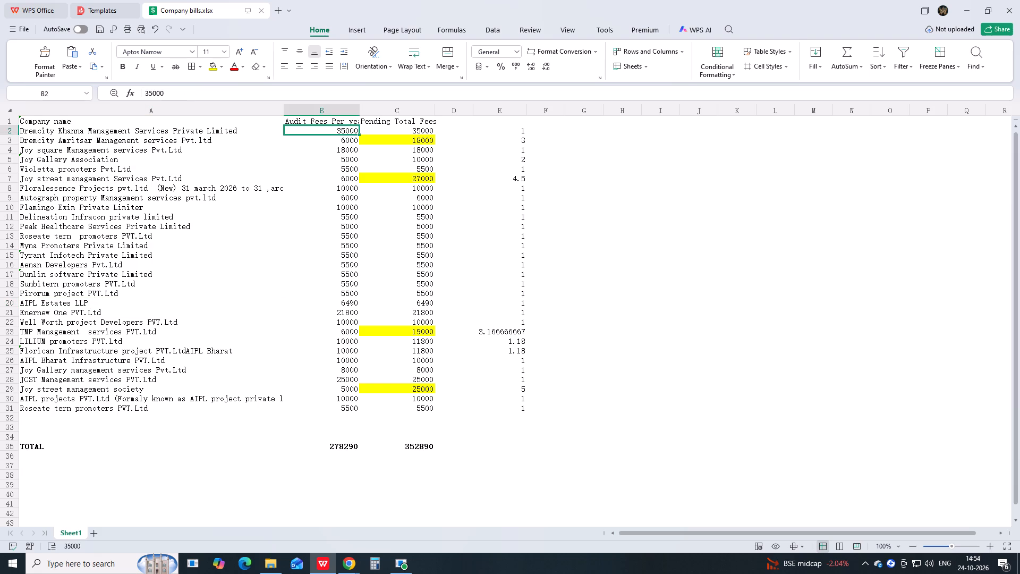
pyautogui.click(309, 120)
pyautogui.click(384, 120)
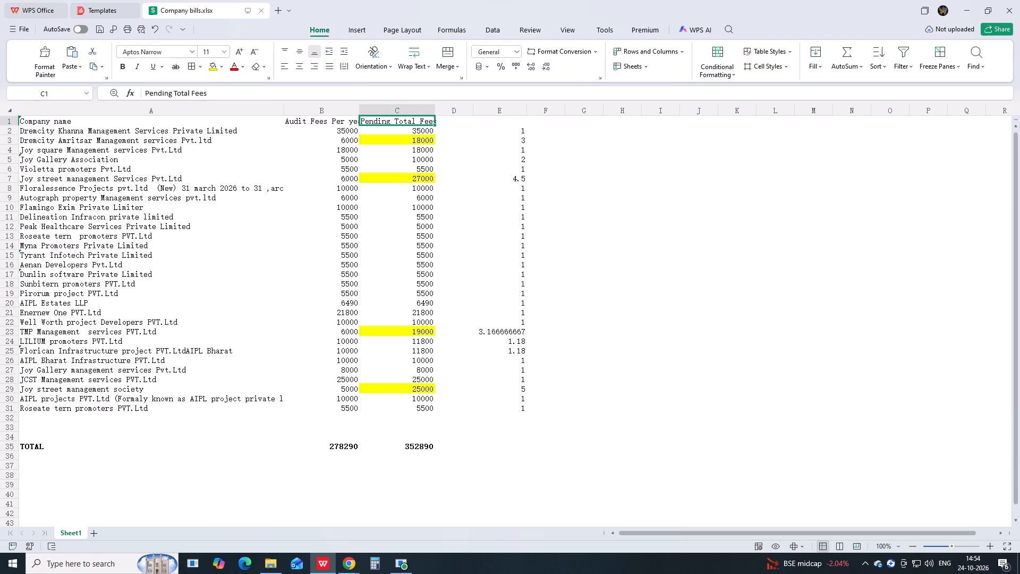
pyautogui.click(293, 123)
pyautogui.click(177, 91)
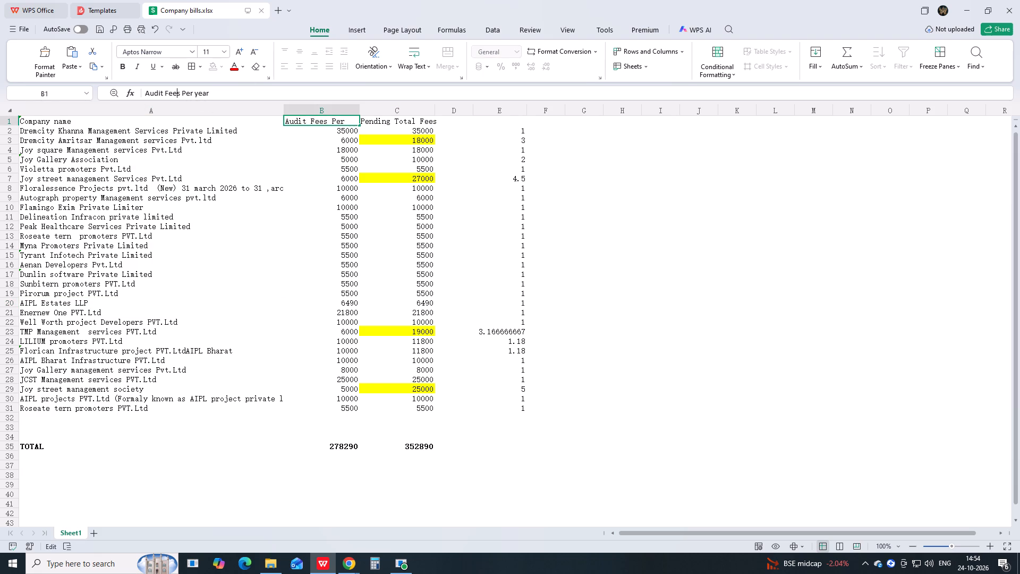
pyautogui.press('Right')
pyautogui.hotkey('ctrl', 'shift', 'Right')
pyautogui.hotkey('ctrl', 'shift', 'Right')
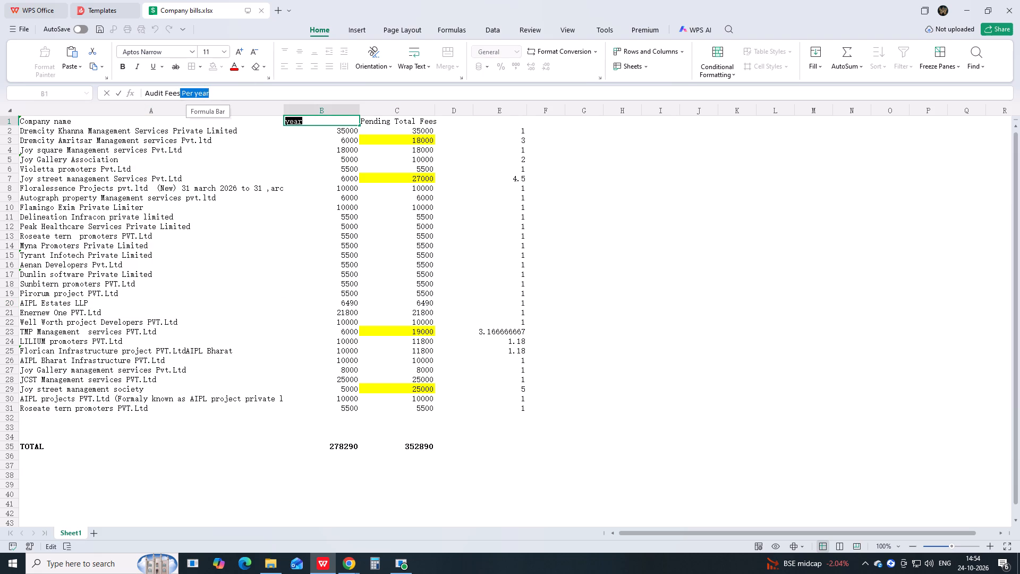
pyautogui.write('CY')
pyautogui.press('Left')
pyautogui.press('Left')
pyautogui.press('space')
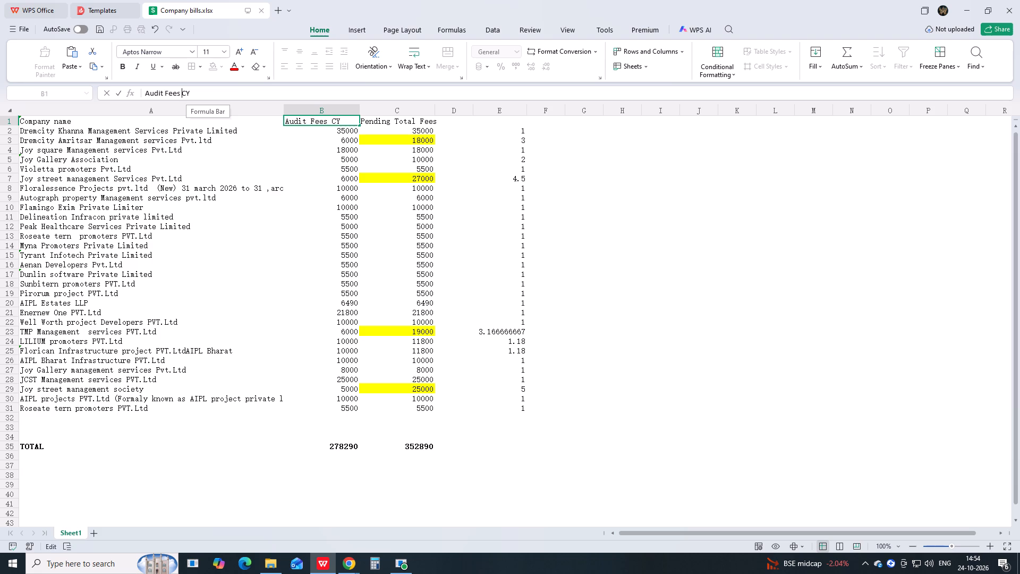
pyautogui.press('Return')
# Accept the revised audit fees header and save the workbook.
pyautogui.press('Up')
pyautogui.press('Right')
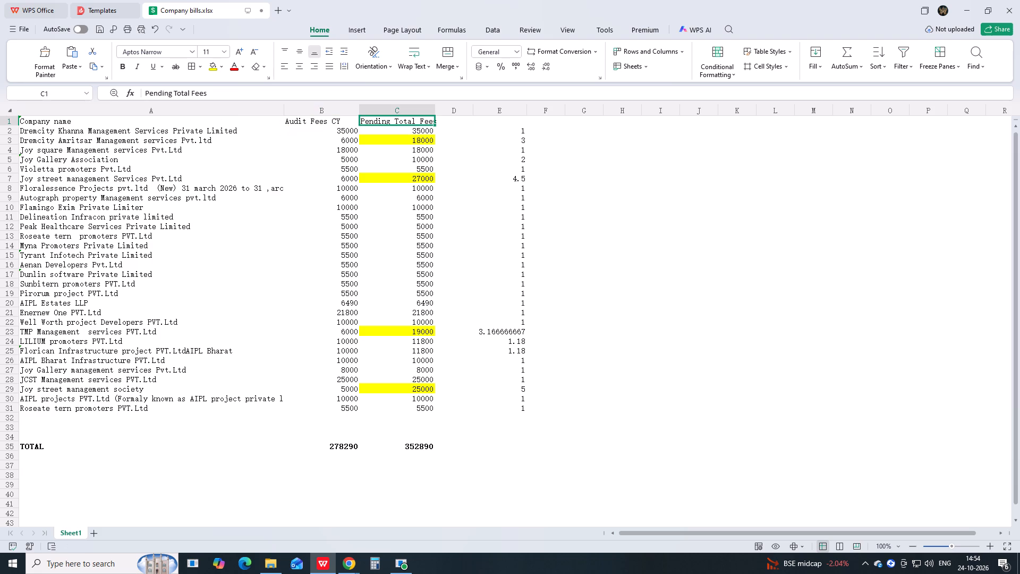
pyautogui.hotkey('ctrl', 's')
# Make header row 1 bold and return to the Company name header in A1.
pyautogui.hotkey('shift', 'space')
pyautogui.hotkey('ctrl', 'b')
pyautogui.press('Left')
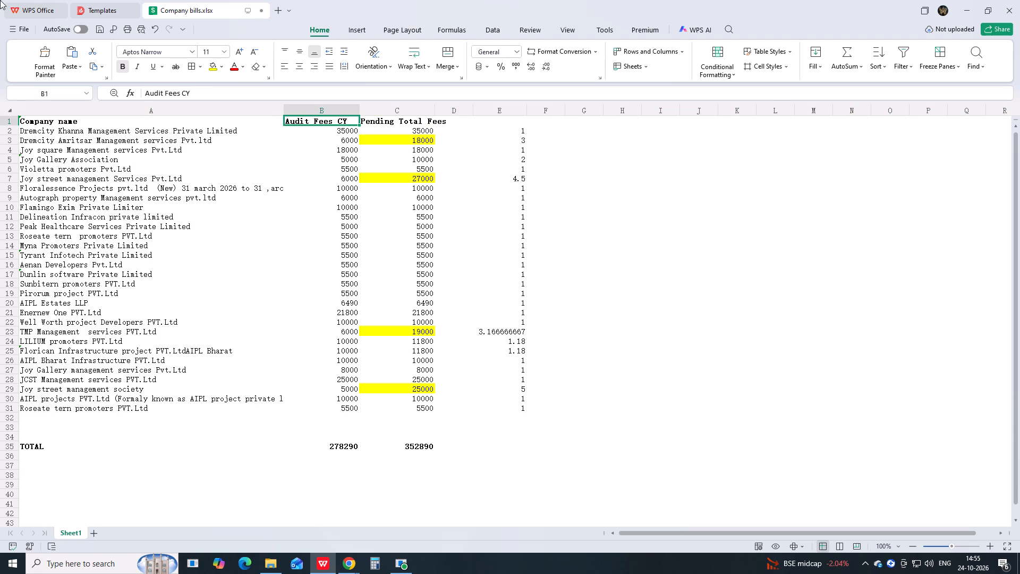
pyautogui.press('Left')
pyautogui.press('Left')
pyautogui.press('Left')
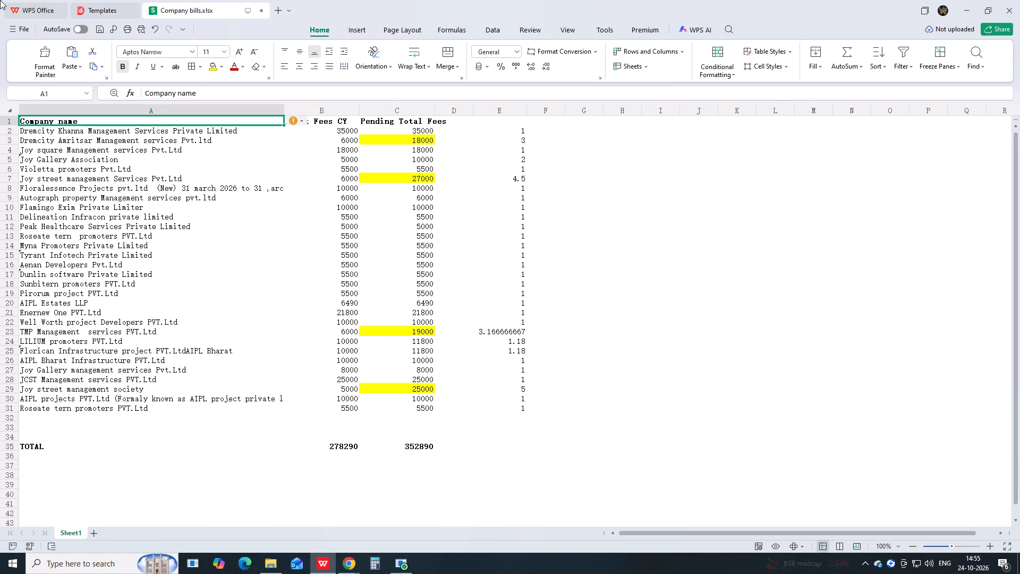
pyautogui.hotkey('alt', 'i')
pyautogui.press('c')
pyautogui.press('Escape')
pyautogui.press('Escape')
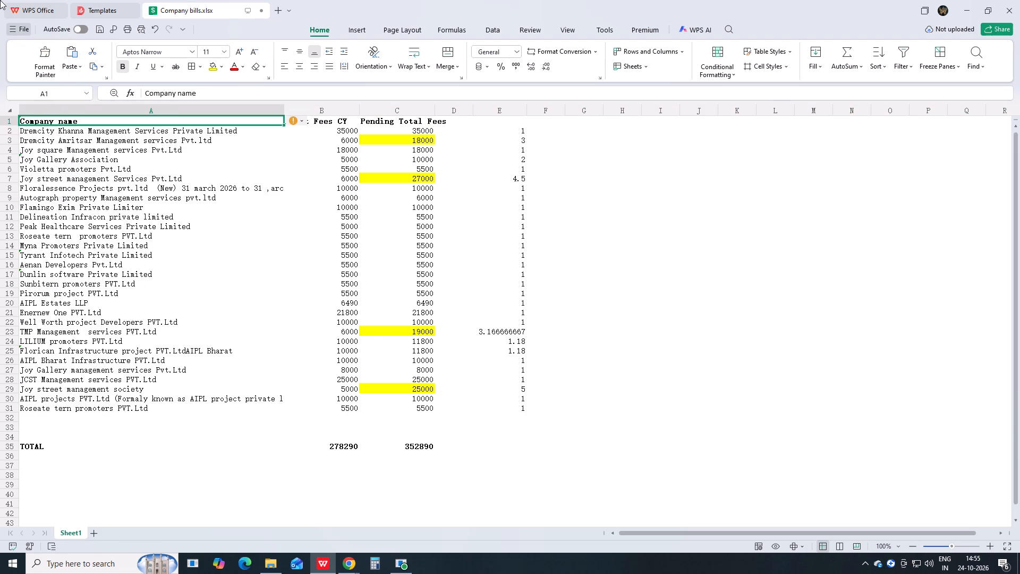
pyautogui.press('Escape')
# Insert a column before the Company name column and give it the header "Sr. No.".
pyautogui.hotkey('alt', 'i')
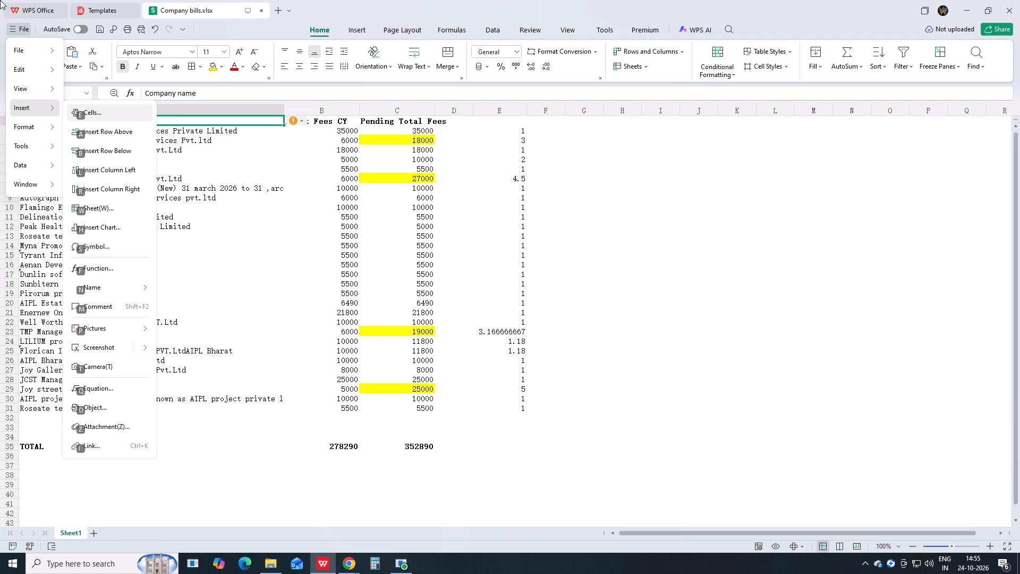
pyautogui.press('Down')
pyautogui.press('Down')
pyautogui.press('Down')
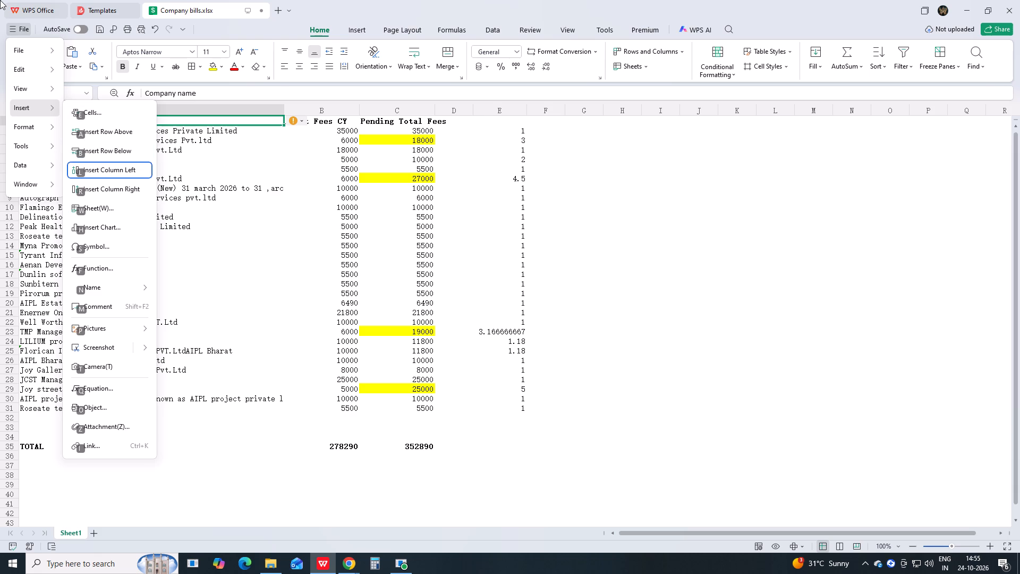
pyautogui.press('Return')
pyautogui.write('Sr. No.')
pyautogui.press('Return')
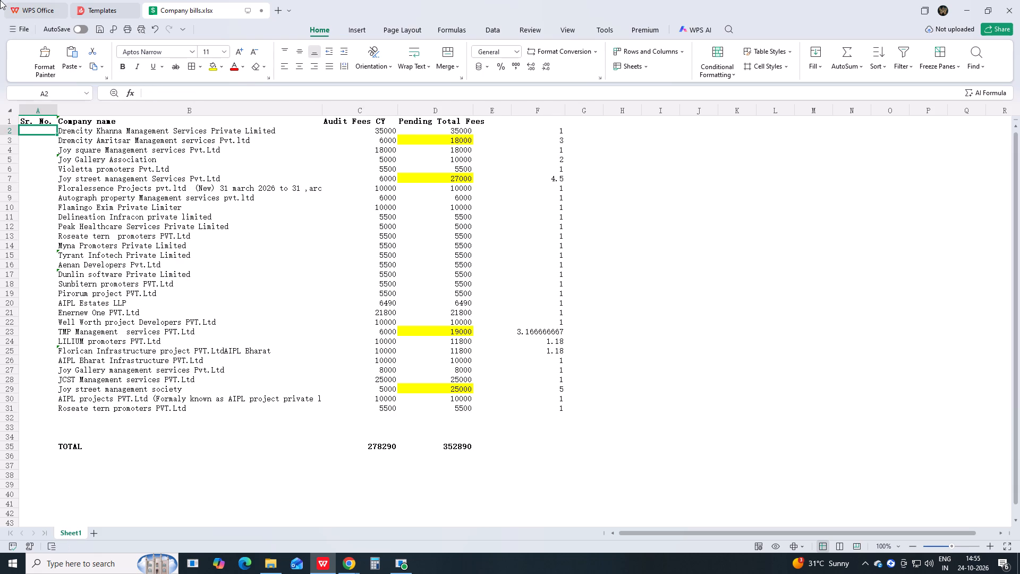
# Number the companies in A2:A31 by entering =1 in A2 and =A2+1 in A3, filled down to the last company row.
pyautogui.write('=1')
pyautogui.press('Return')
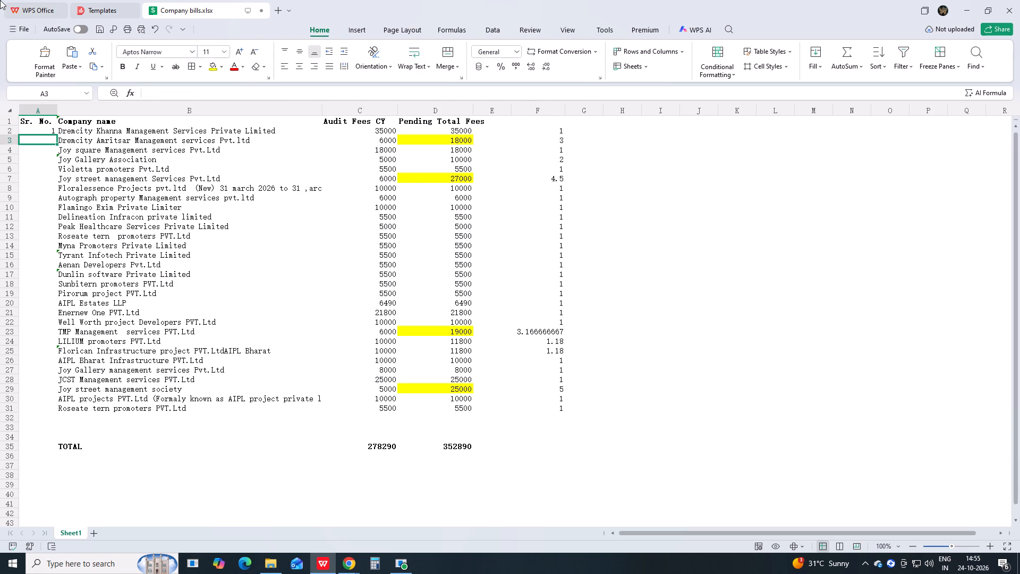
pyautogui.press('=')
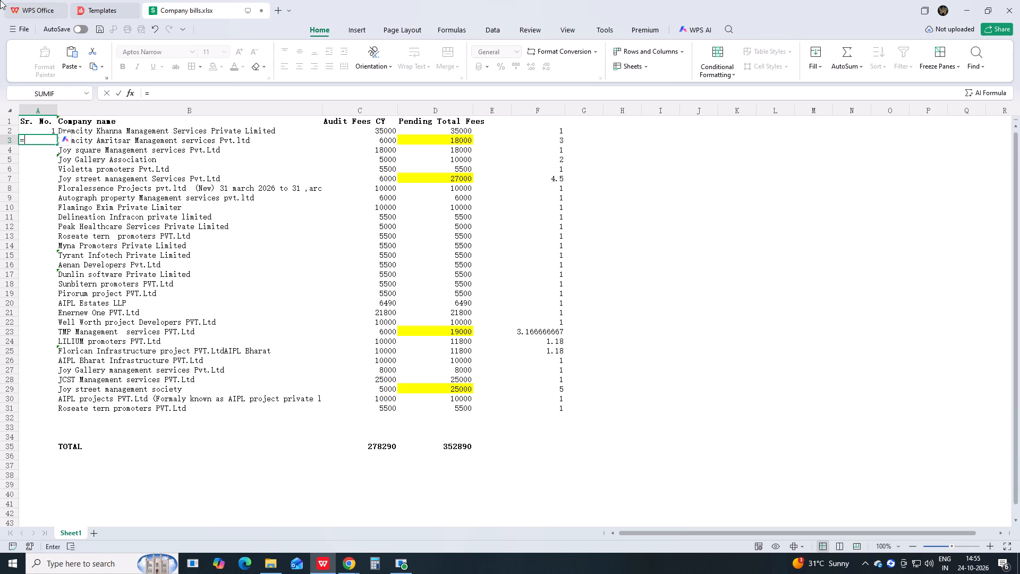
pyautogui.press('Up')
pyautogui.write('+1')
pyautogui.press('Return')
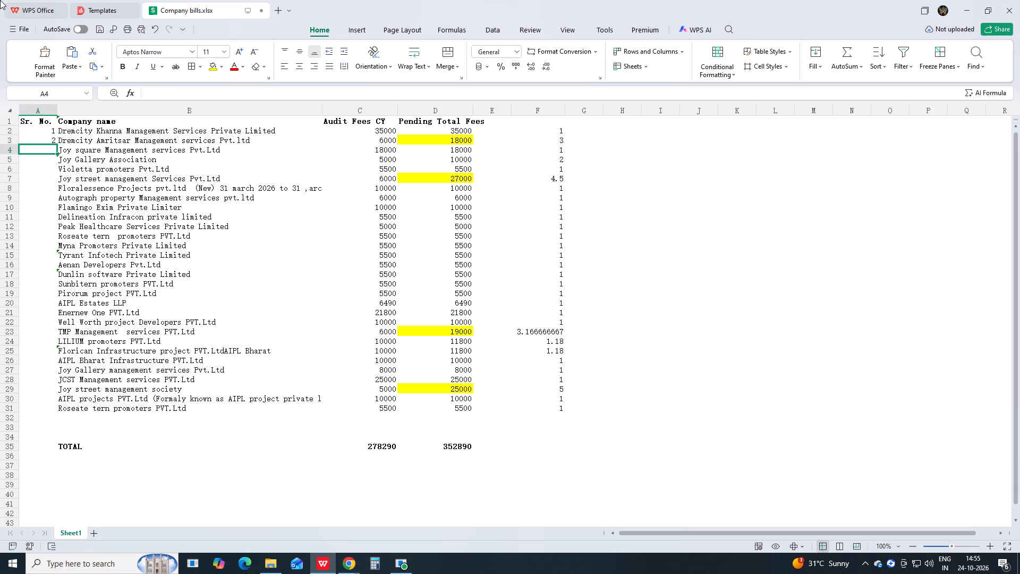
pyautogui.press('Right')
pyautogui.hotkey('ctrl', 'Down')
pyautogui.press('Left')
pyautogui.hotkey('ctrl', 'shift', 'Up')
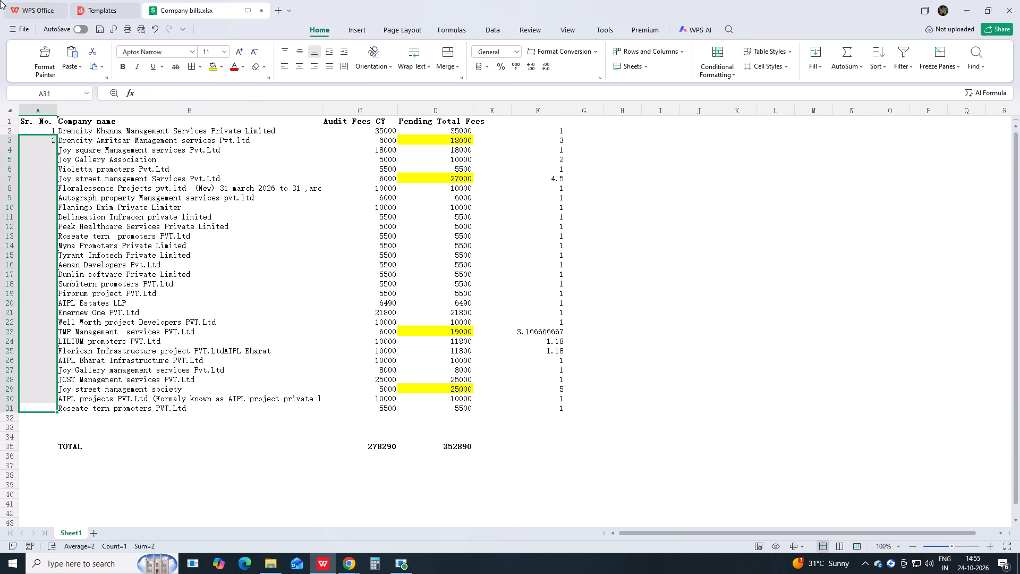
pyautogui.hotkey('ctrl', 'd')
pyautogui.press('Up')
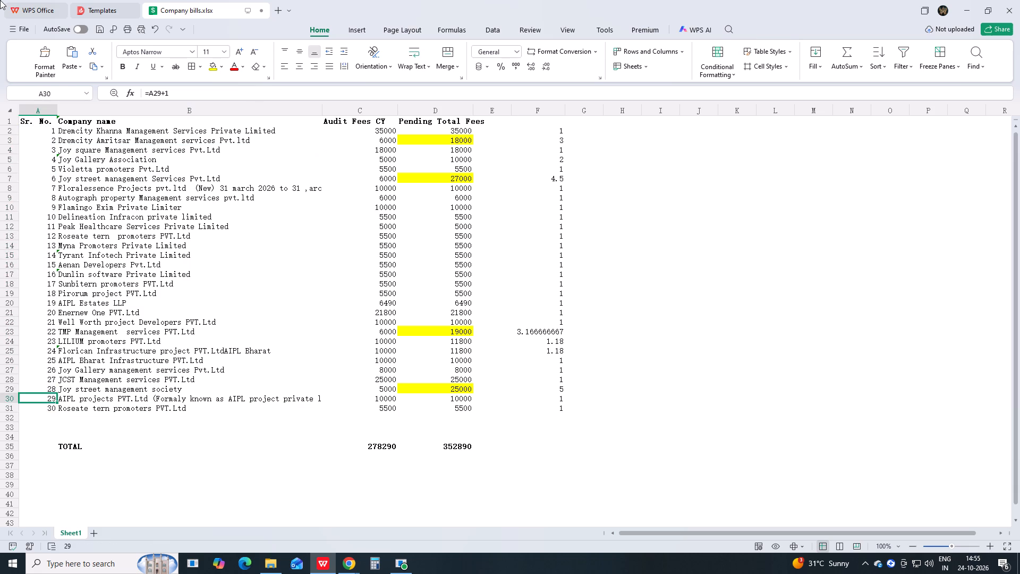
# Centre the Sr. No. header and serial numbers in A1:A31 horizontally and save the workbook.
pyautogui.press('Down')
pyautogui.hotkey('ctrl', 'shift', 'Up')
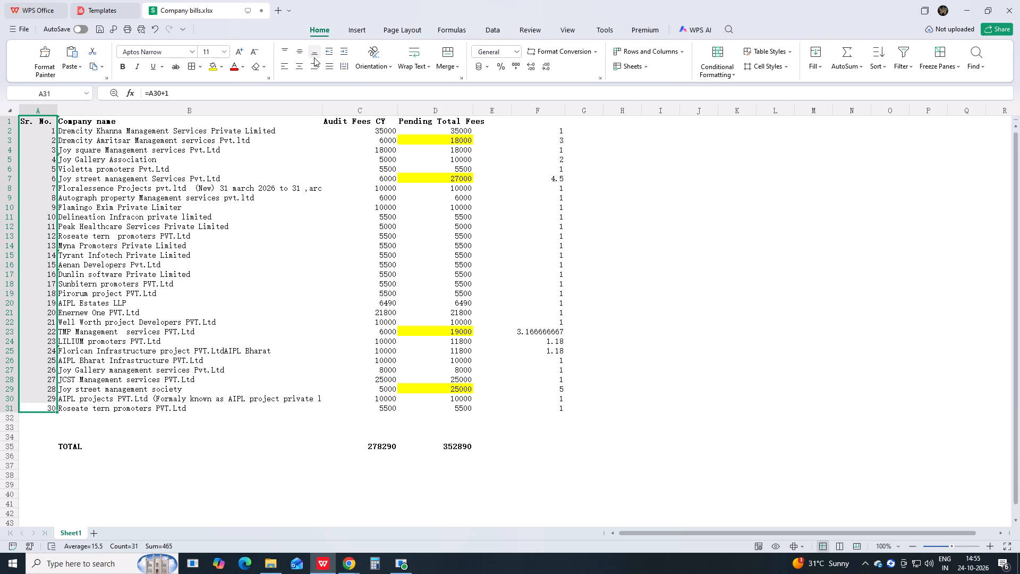
pyautogui.click(296, 69)
pyautogui.click(210, 353)
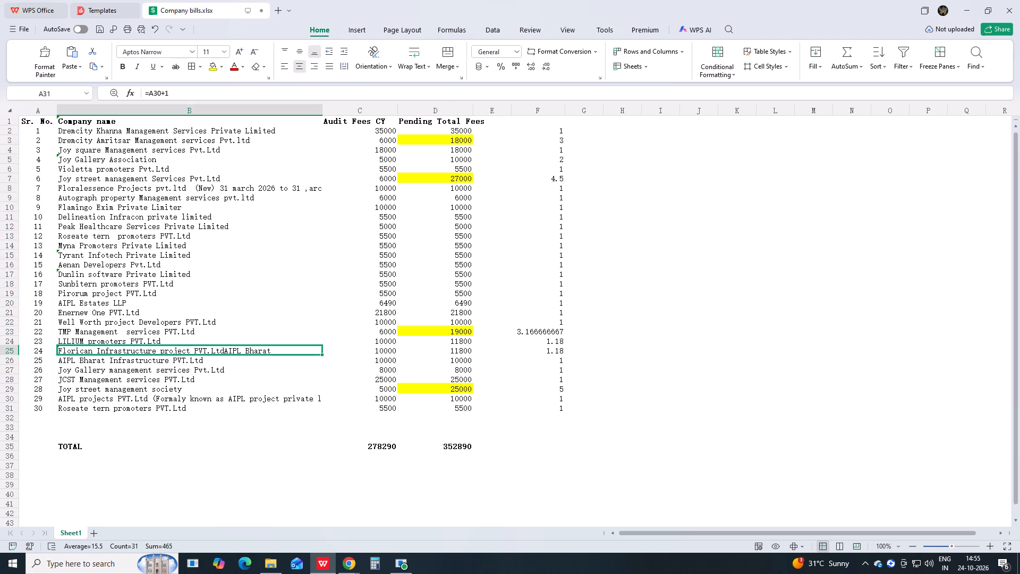
pyautogui.hotkey('ctrl', 's')
pyautogui.doubleClick(279, 285)
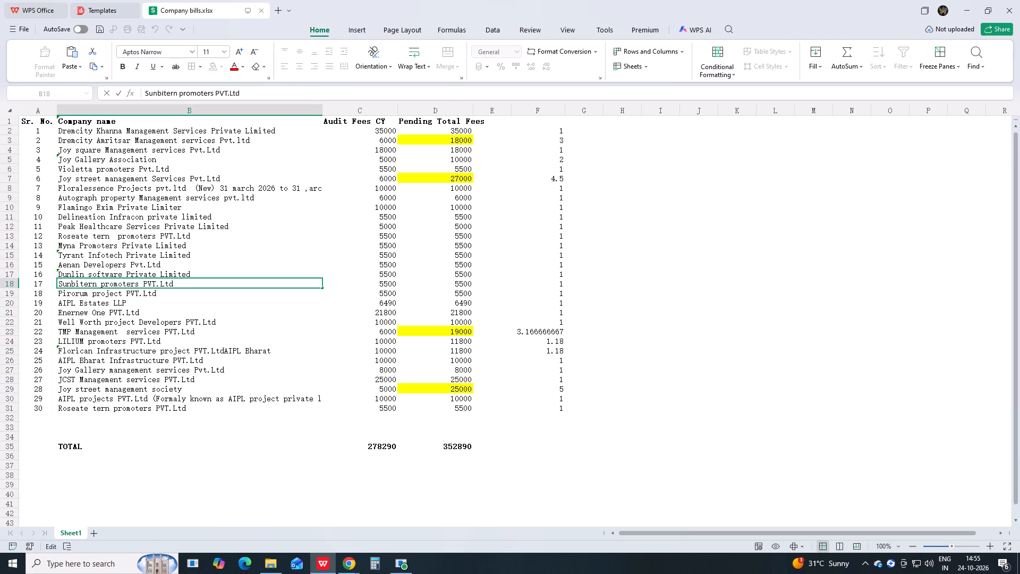
pyautogui.press('Escape')
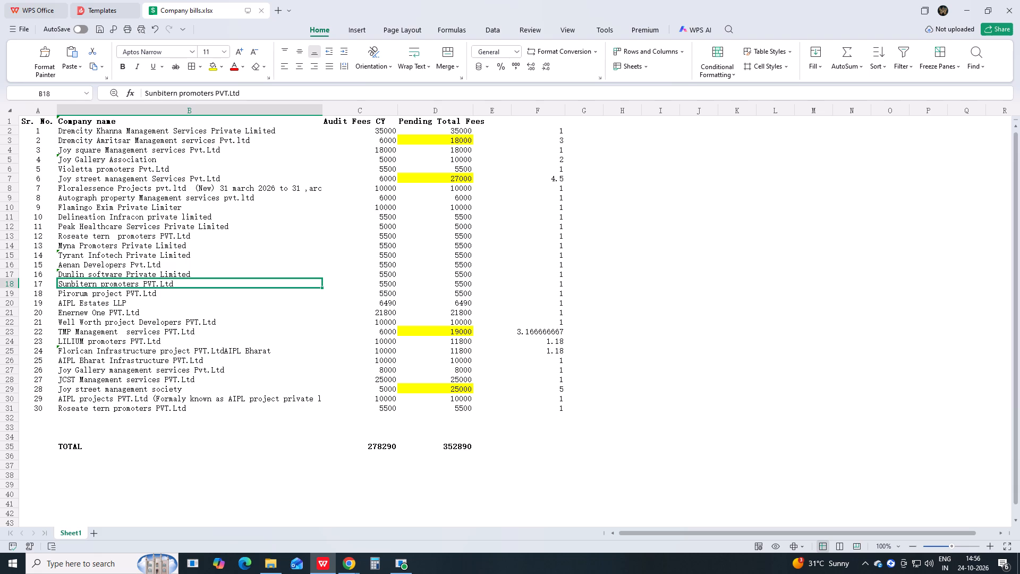
# Save the Company bills workbook again and close WPS Office.
pyautogui.hotkey('ctrl', 's')
pyautogui.hotkey('ctrl', 's')
pyautogui.hotkey('ctrl', 's')
pyautogui.hotkey('ctrl', 's')
pyautogui.hotkey('ctrl', 's')
pyautogui.hotkey('ctrl', 's')
pyautogui.hotkey('ctrl', 's')
pyautogui.hotkey('ctrl', 's')
pyautogui.hotkey('ctrl', 's')
pyautogui.hotkey('ctrl', 's')
pyautogui.hotkey('ctrl', 's')
pyautogui.hotkey('ctrl', 's')
pyautogui.hotkey('ctrl', 's')
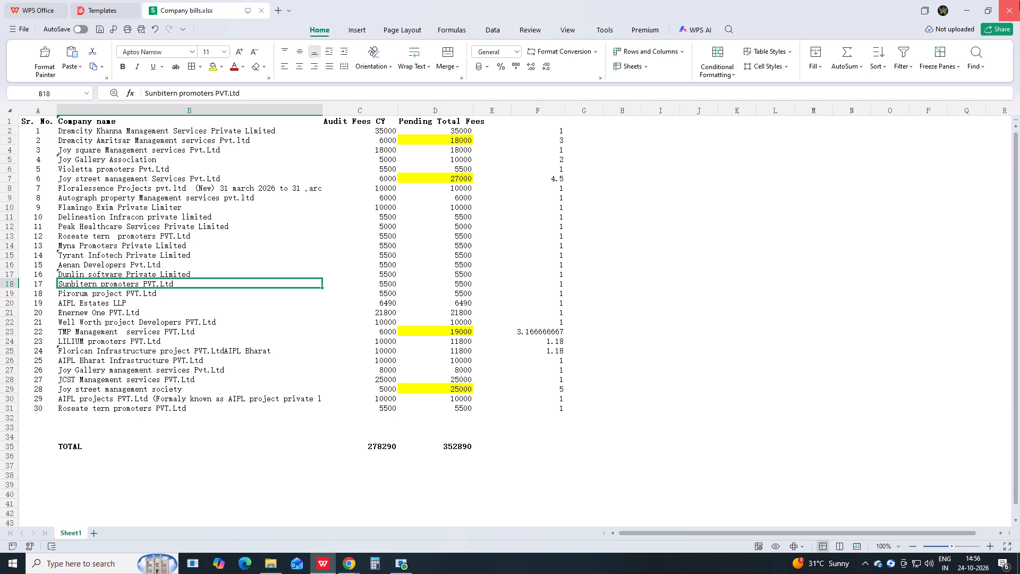
pyautogui.click(1019, 1)
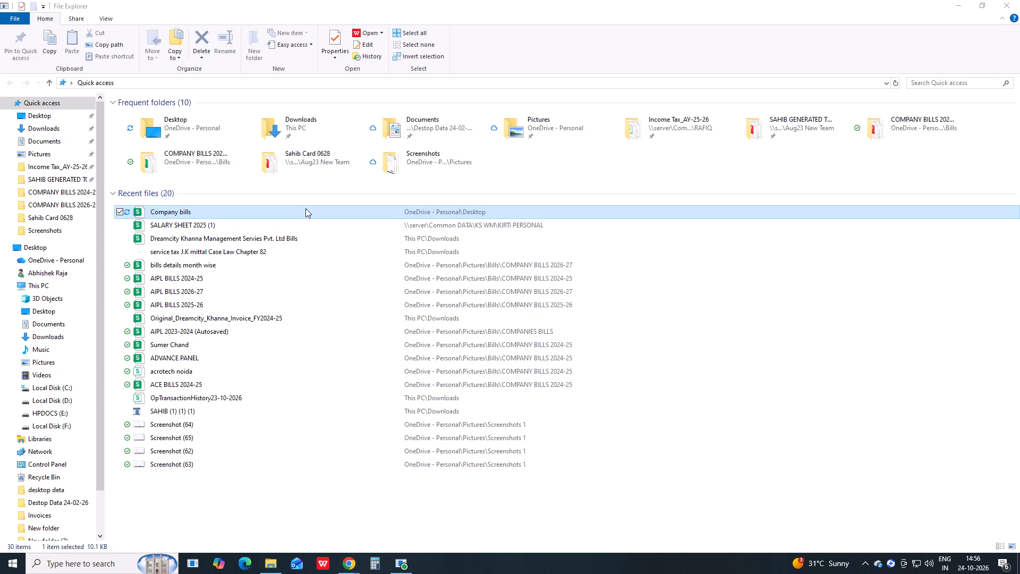
# Open the Company bills file from File Explorer's recent files in Microsoft Excel.
pyautogui.rightClick(304, 209)
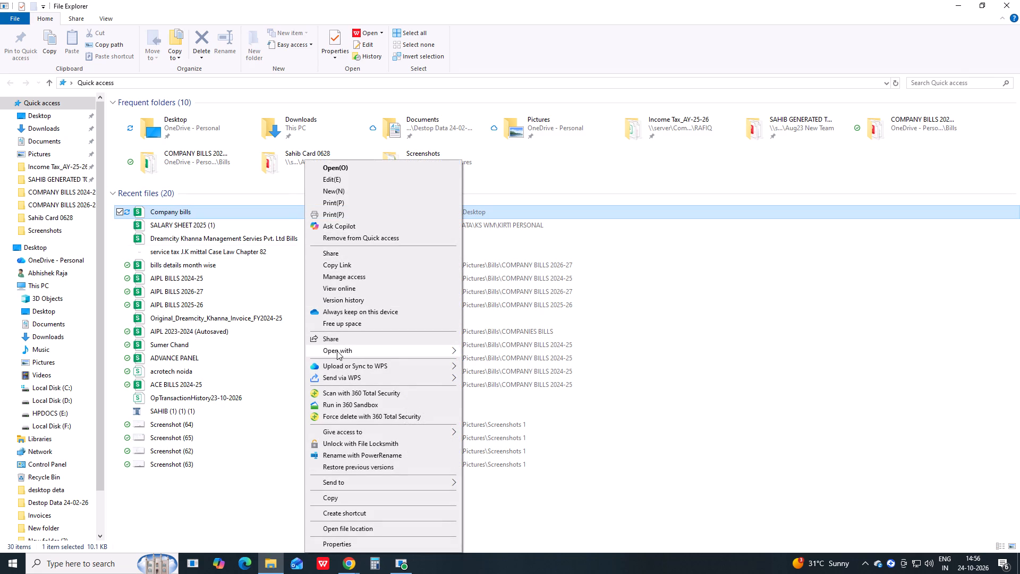
pyautogui.click(470, 354)
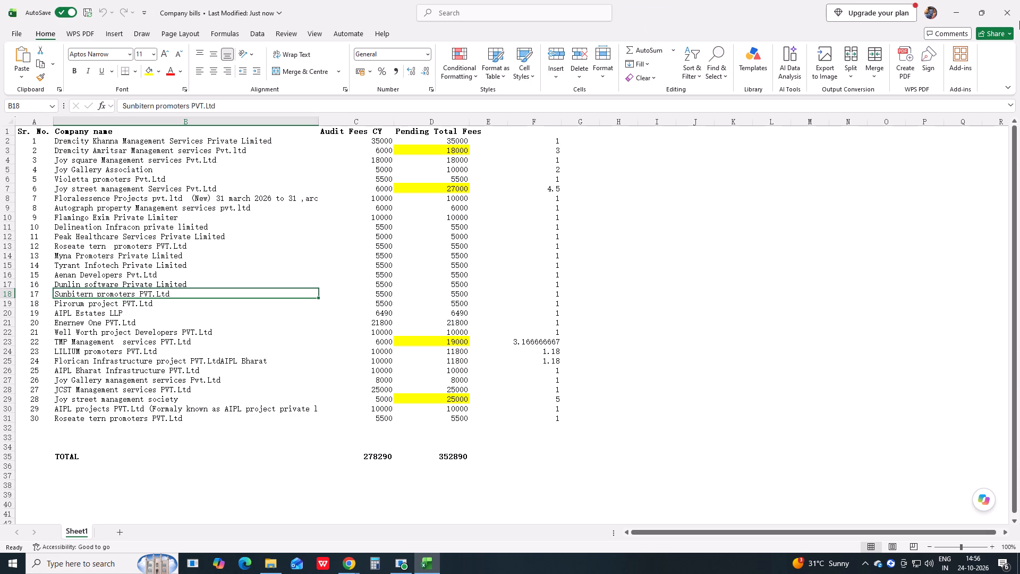
# Set the font of the company table in A1:D31 to Times New Roman.
pyautogui.hotkey('ctrl', 'a')
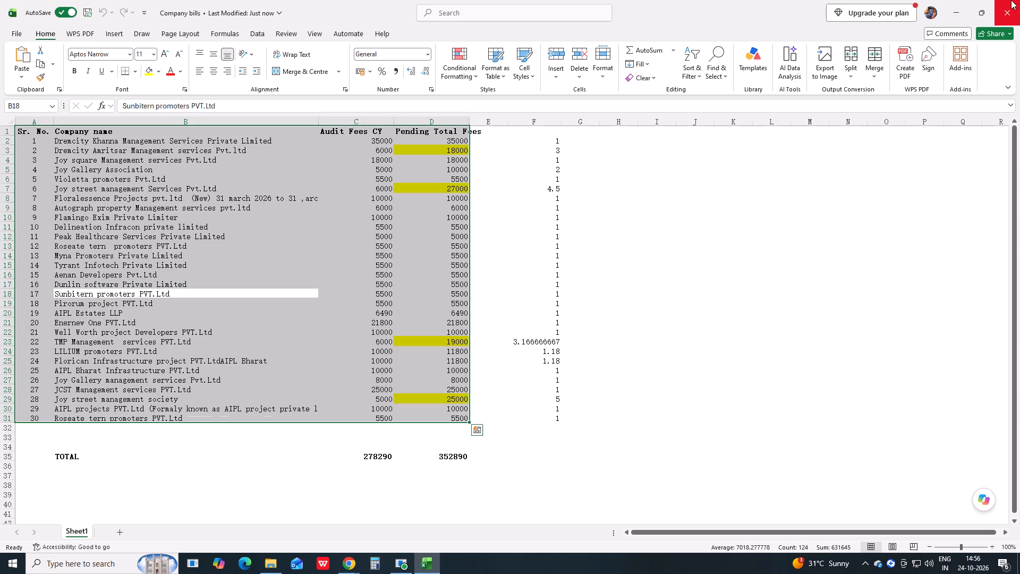
pyautogui.click(101, 53)
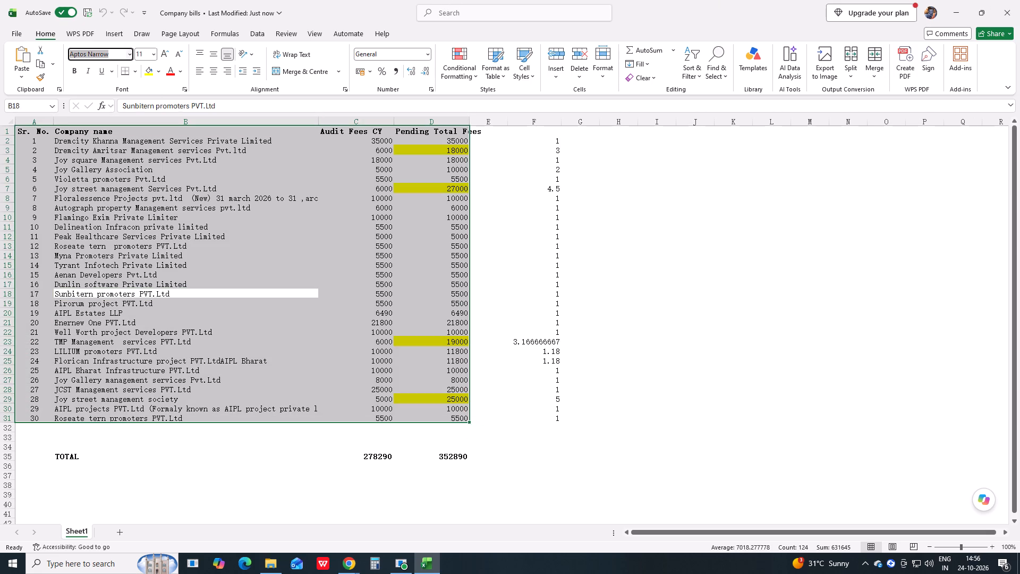
pyautogui.write('time')
pyautogui.press('Return')
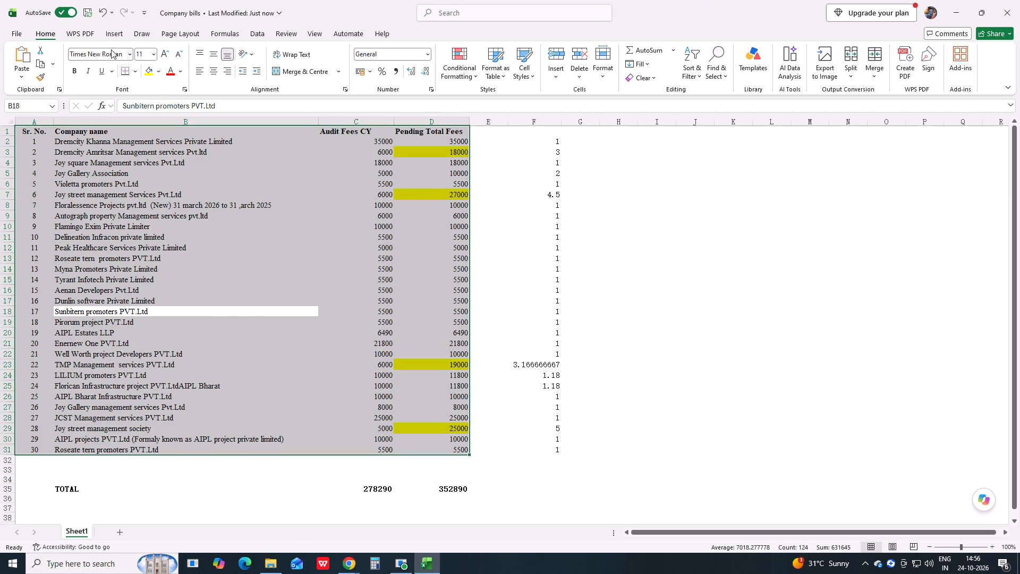
# Select all cells of the sheet, including the ratios and the TOTAL row.
pyautogui.click(625, 382)
pyautogui.hotkey('ctrl', 'a')
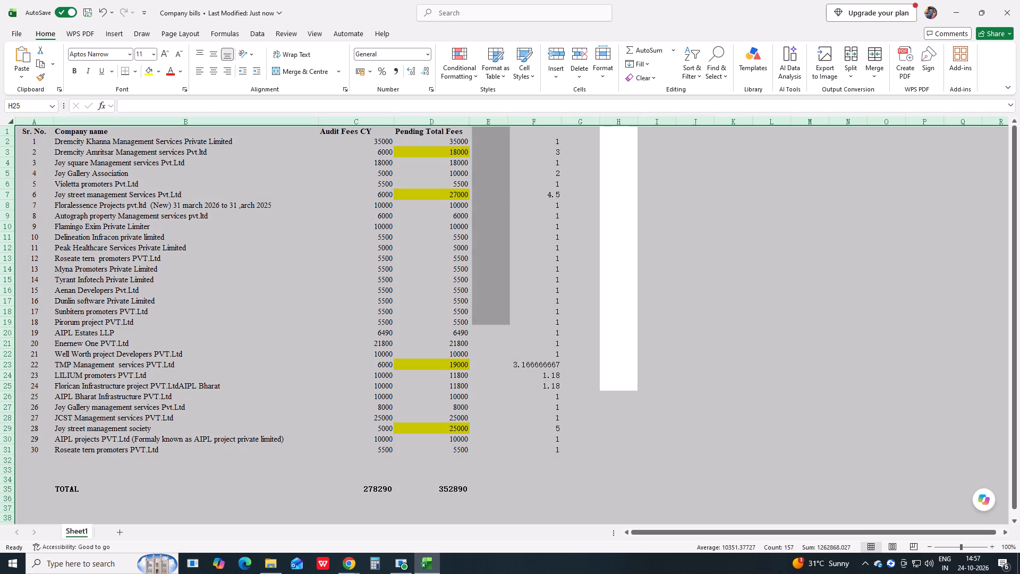
# Set the font of the entire sheet, including the ratios and the TOTAL row, to Times New Roman.
pyautogui.click(106, 56)
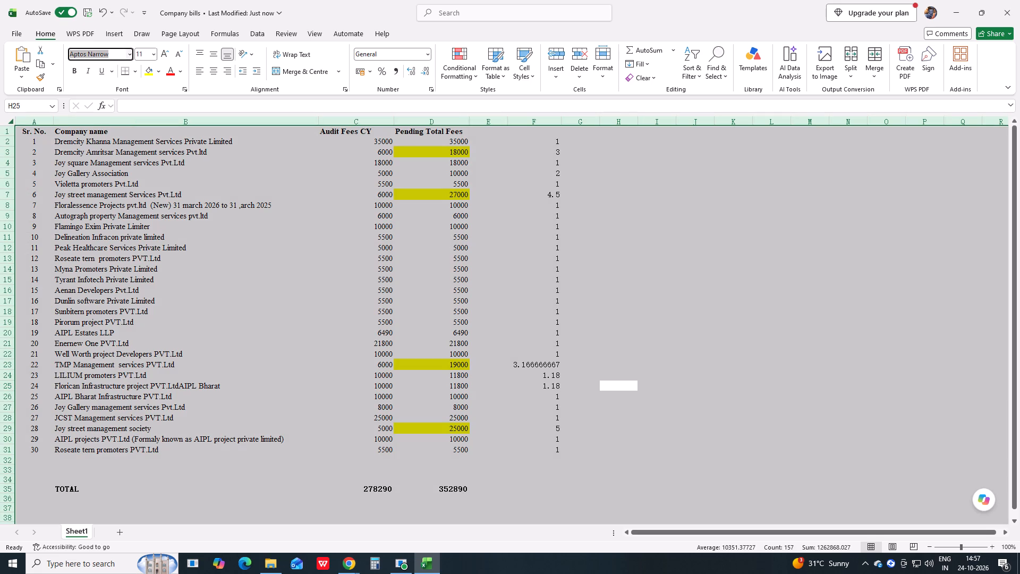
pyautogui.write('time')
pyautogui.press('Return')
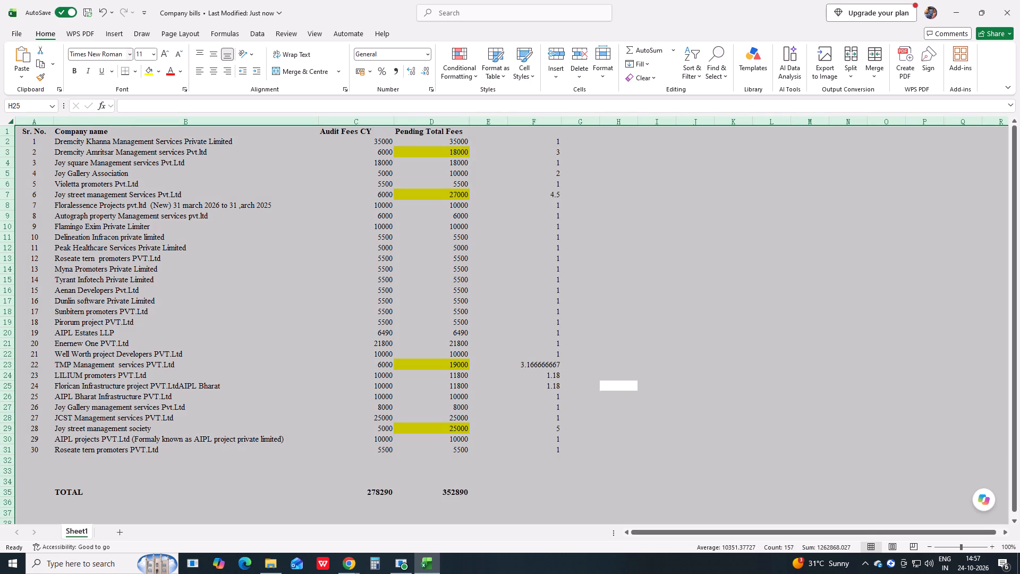